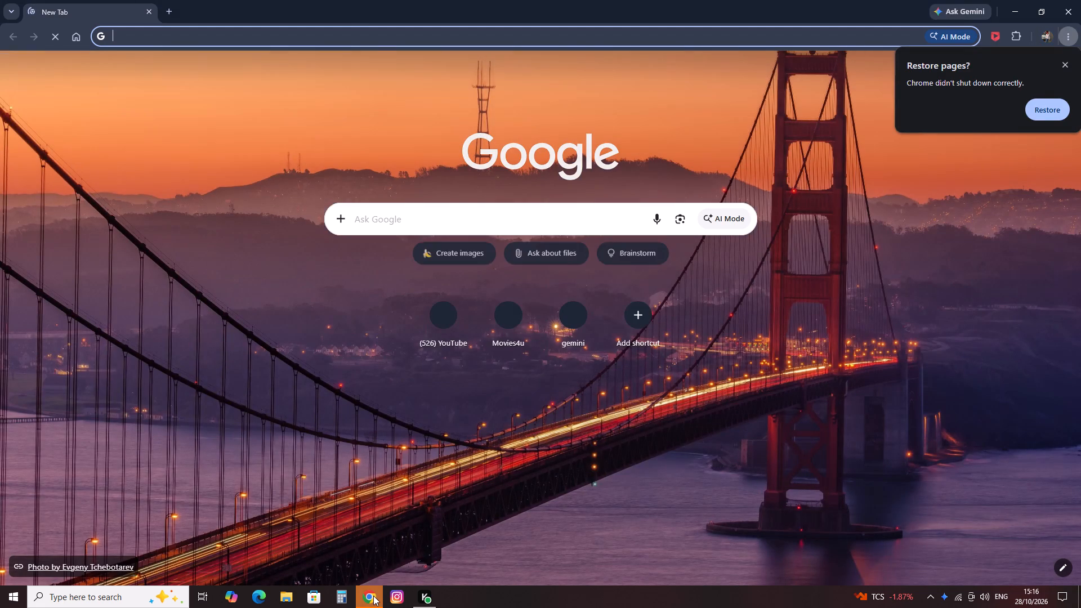
Restore the browser pages from the previous session that did not shut down correctly.
left_click(1057, 100)
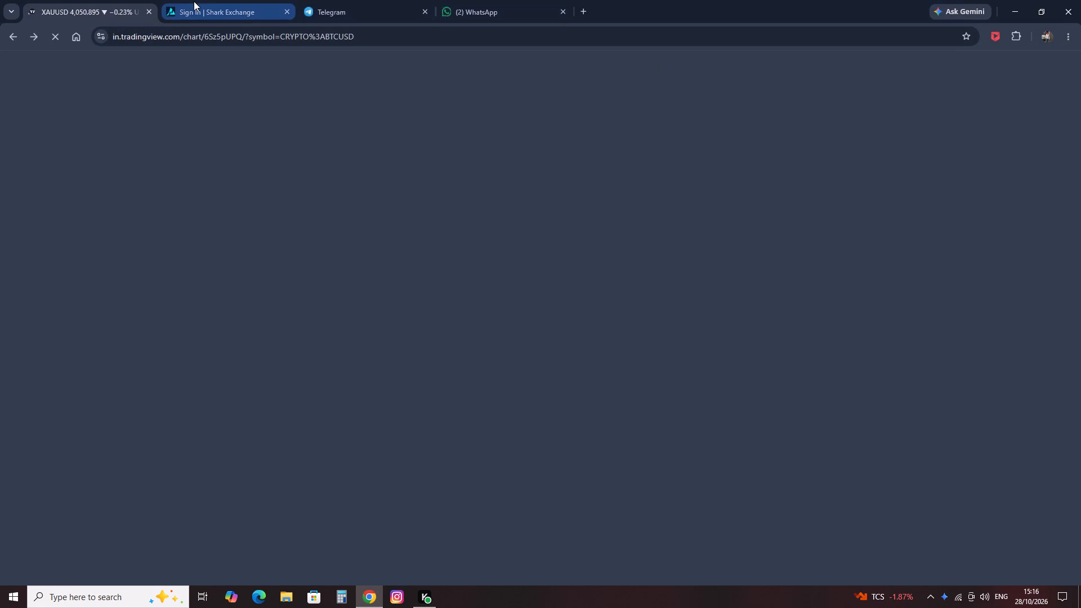
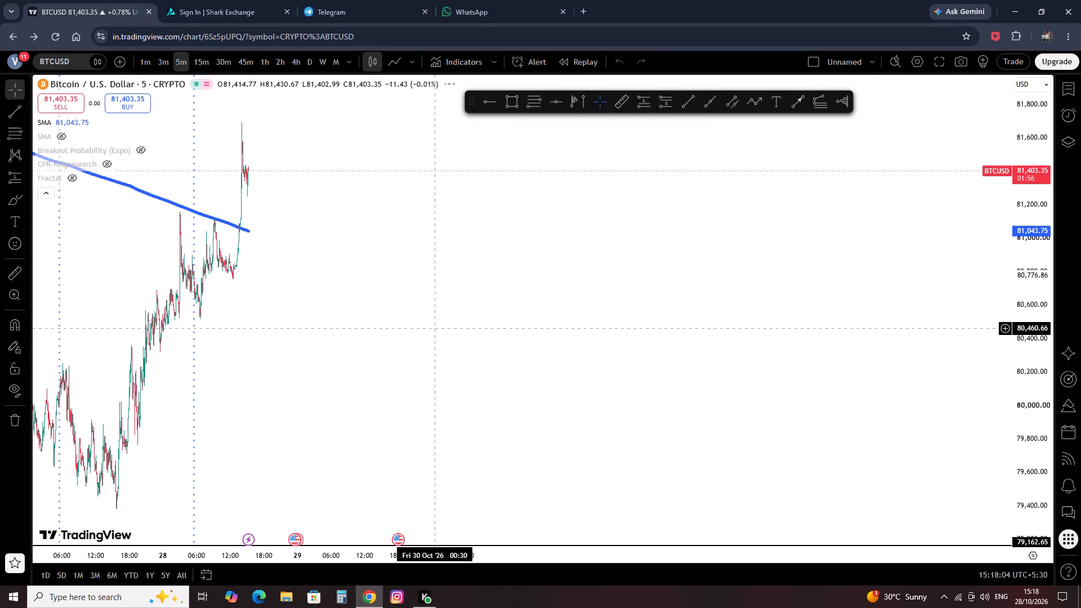
Collapse the indicator legend on the BTCUSD 5-minute chart.
left_click_drag(296, 346, 816, 419)
scroll(782, 419, "up", 8)
scroll(620, 392, "up", 4)
left_click_drag(292, 365, 700, 407)
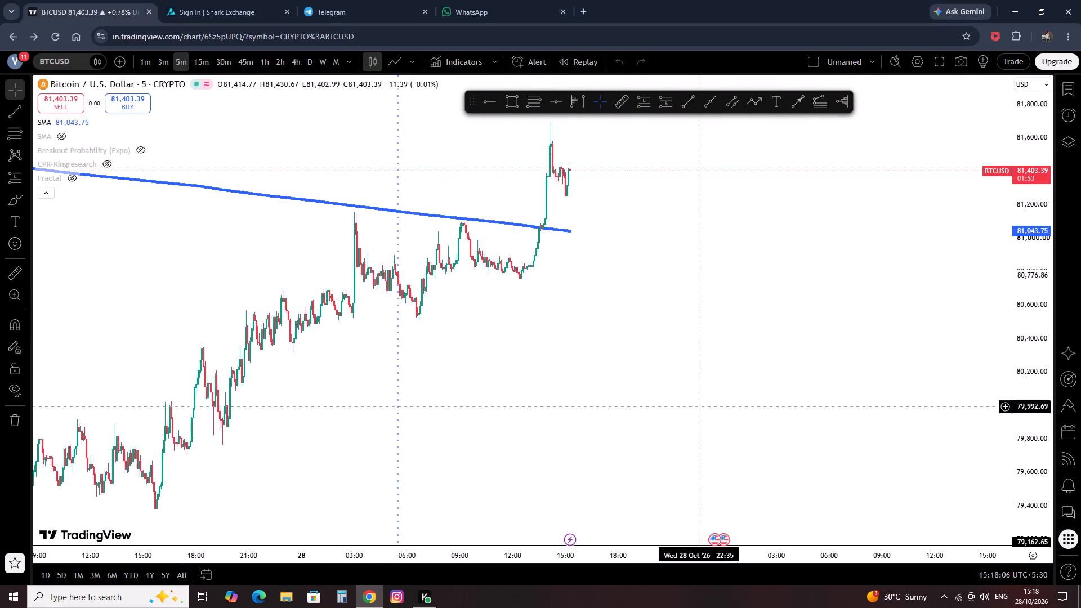
left_click(64, 238)
left_click(47, 187)
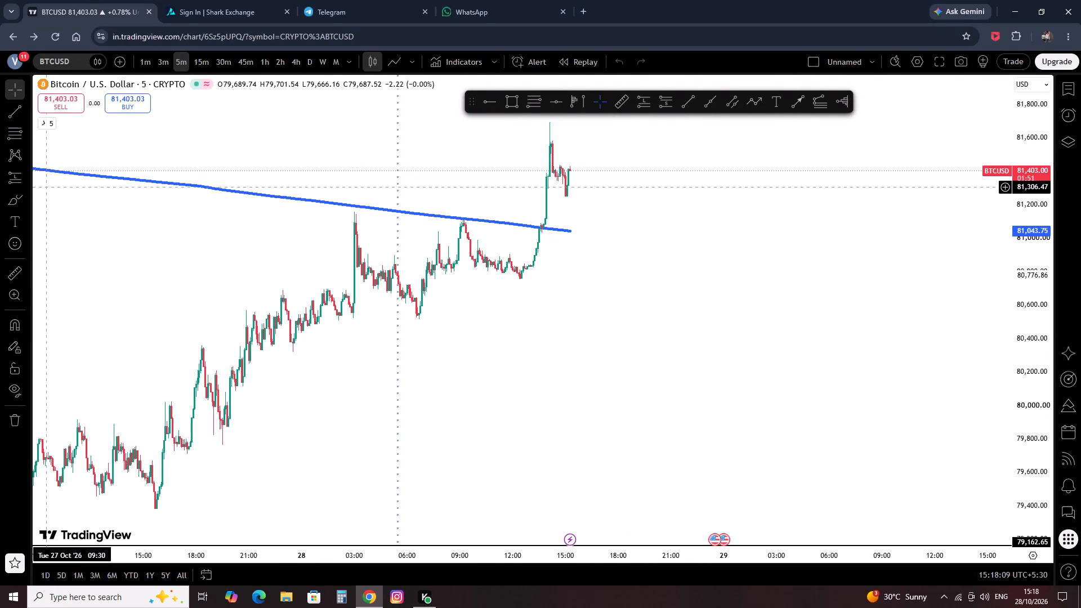
Switch the 5-minute chart to the next watchlist symbol, XAUUSD, and view its recent price action.
key("Down")
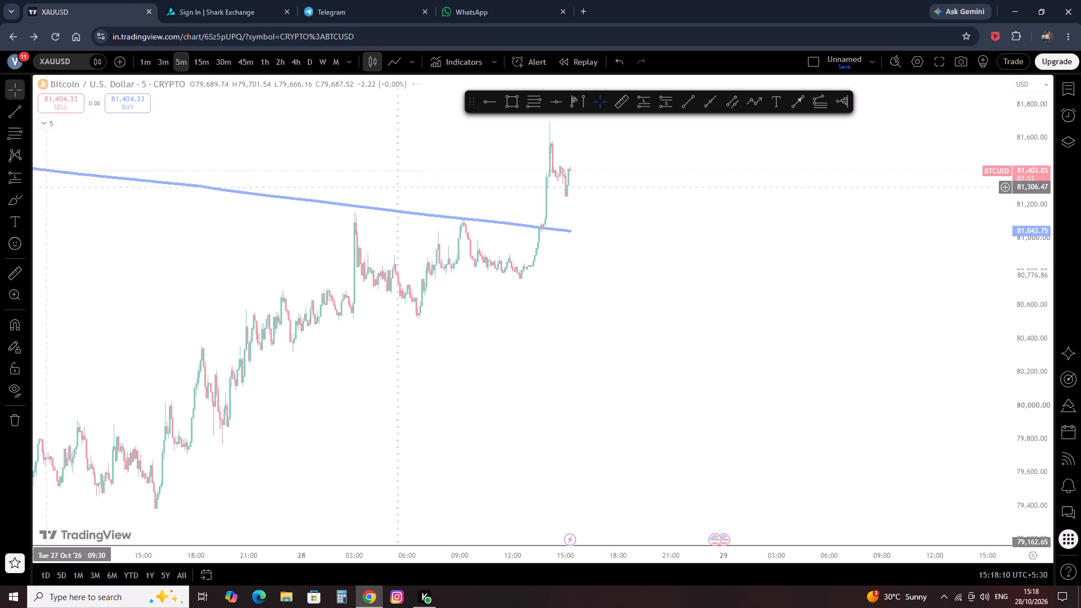
scroll(315, 336, "up", 3)
scroll(316, 337, "down", 10)
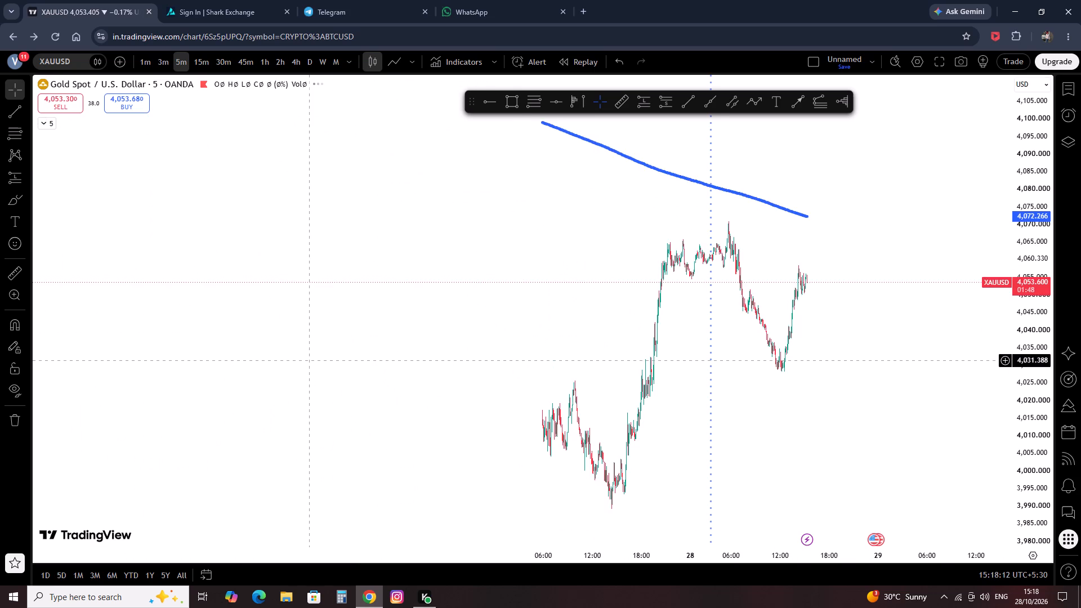
Examine the recent XAUUSD price action and marked zones on the 5-minute chart.
scroll(308, 363, "down", 1)
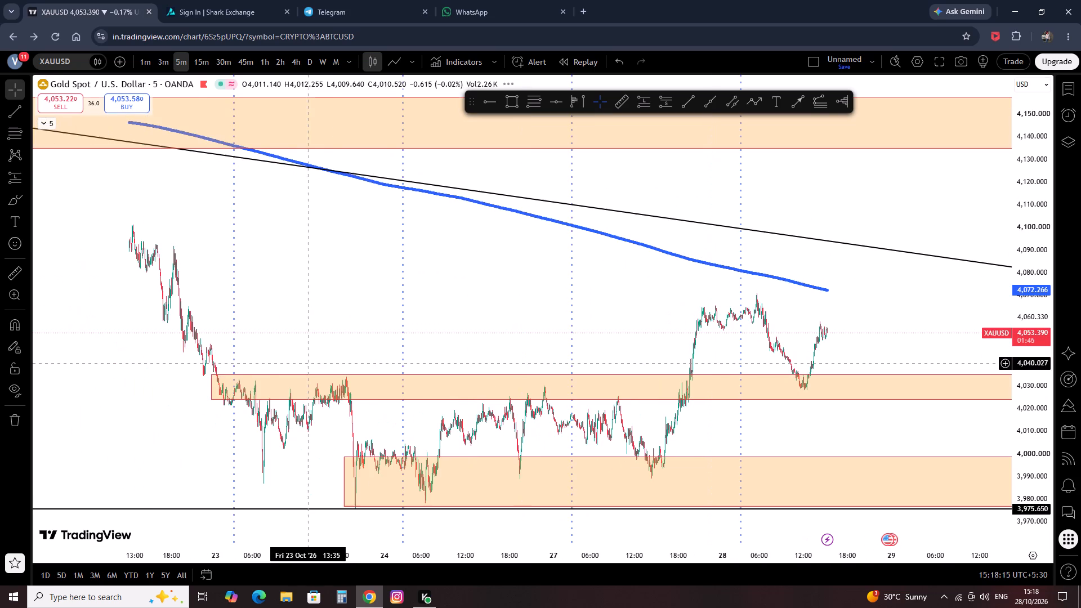
scroll(309, 366, "up", 7)
scroll(257, 285, "up", 5)
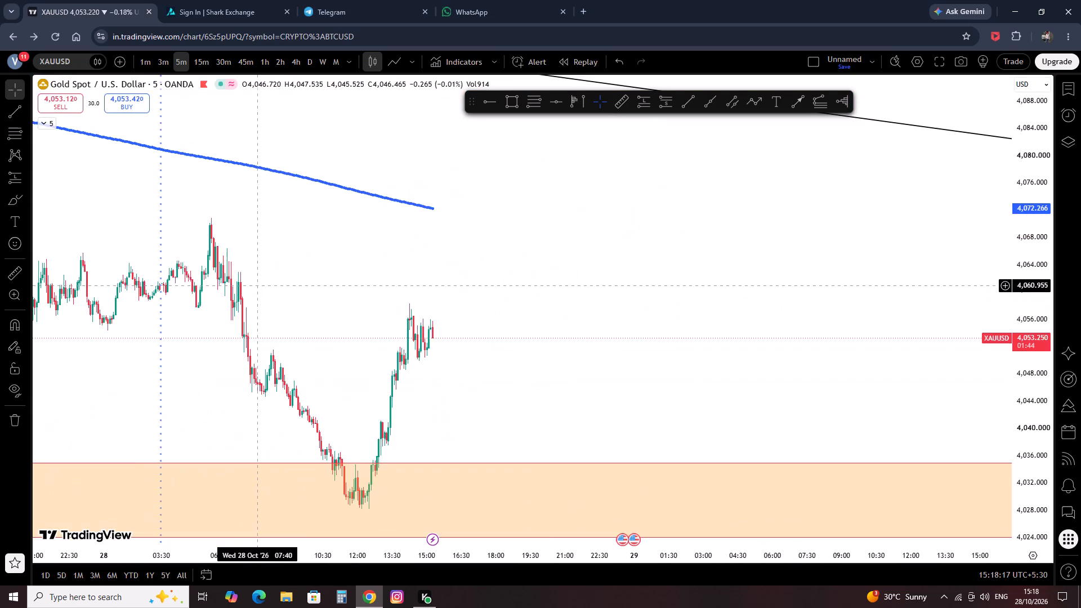
scroll(257, 286, "up", 5)
left_click_drag(124, 359, 607, 473)
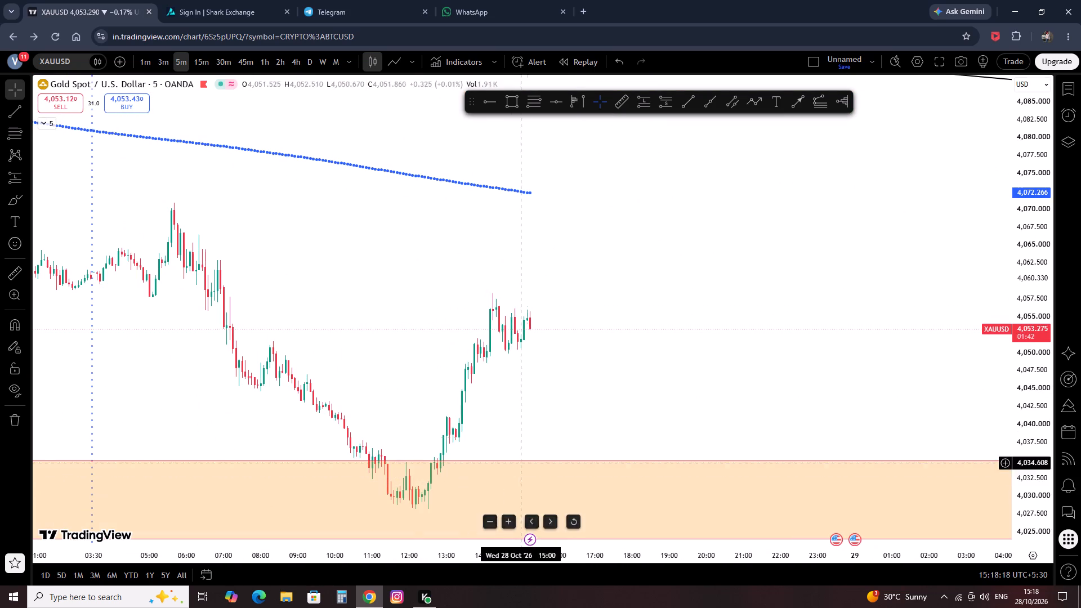
Switch the XAUUSD chart to the 15-minute timeframe.
left_click(199, 56)
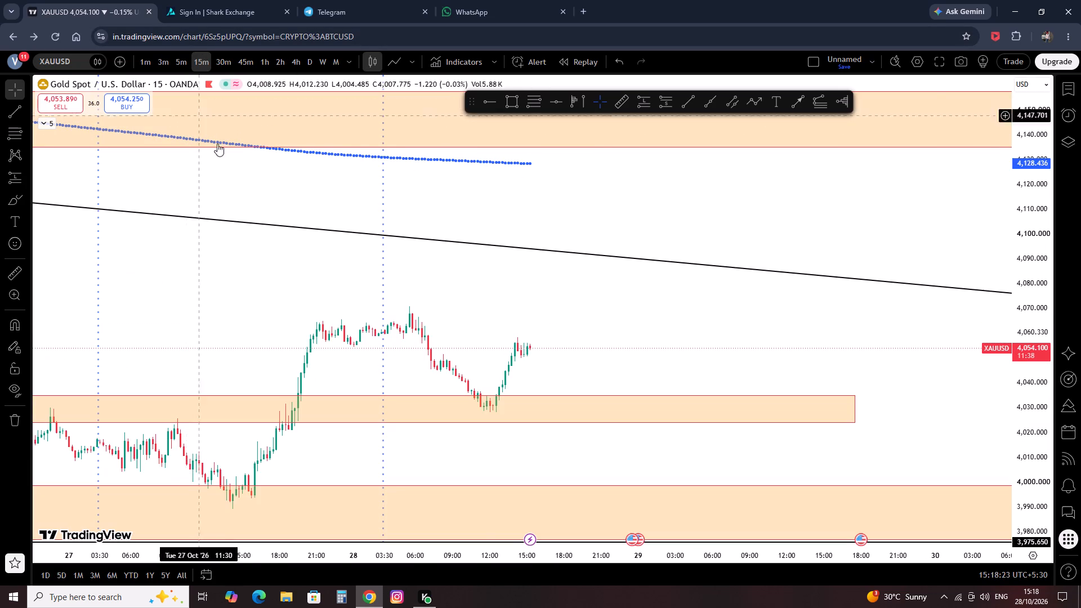
Examine the 15-minute XAUUSD price action around the shaded zones, descending trendline and moving average, dismissing the advertisement.
scroll(222, 157, "up", 4)
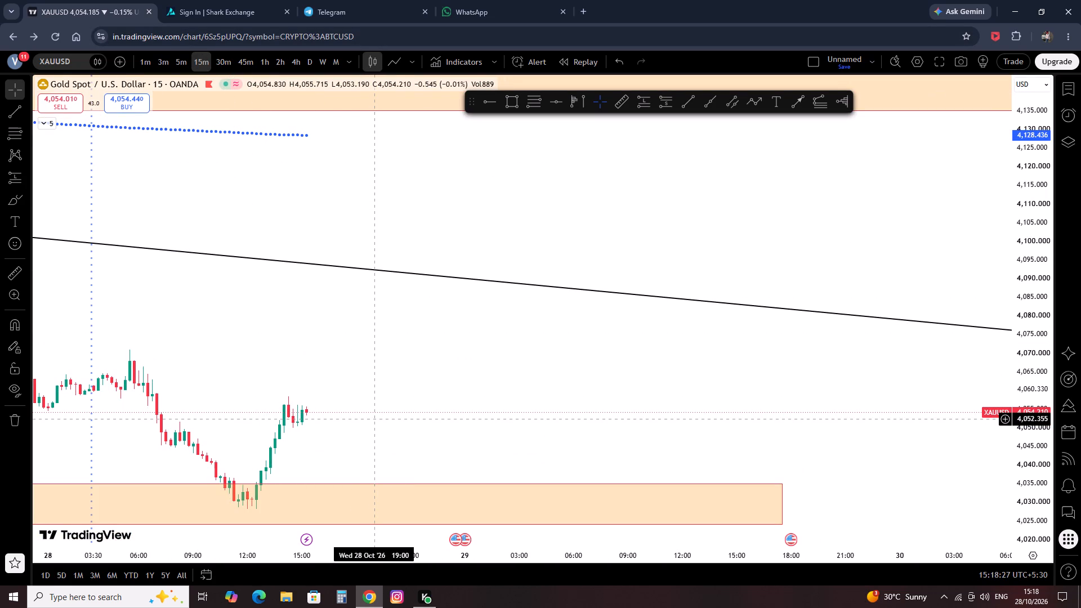
scroll(378, 423, "down", 2)
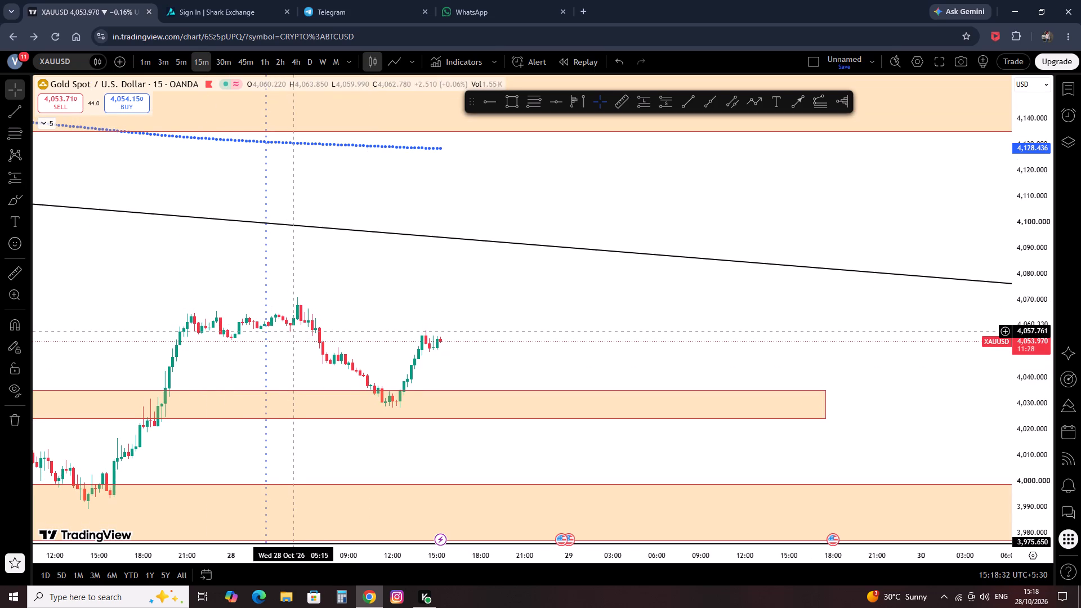
scroll(312, 338, "down", 8)
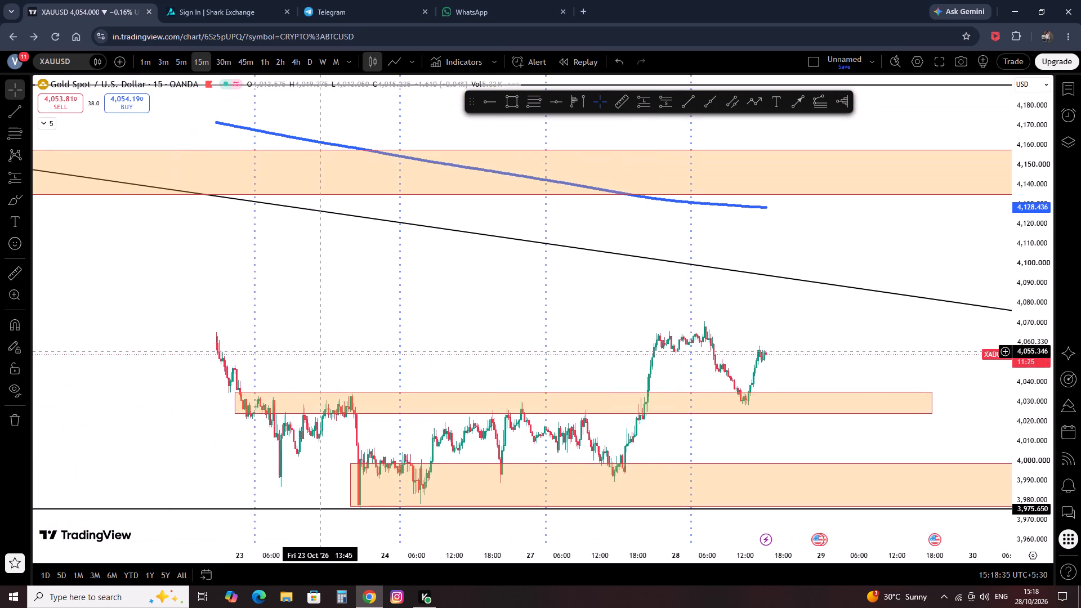
scroll(323, 357, "down", 3)
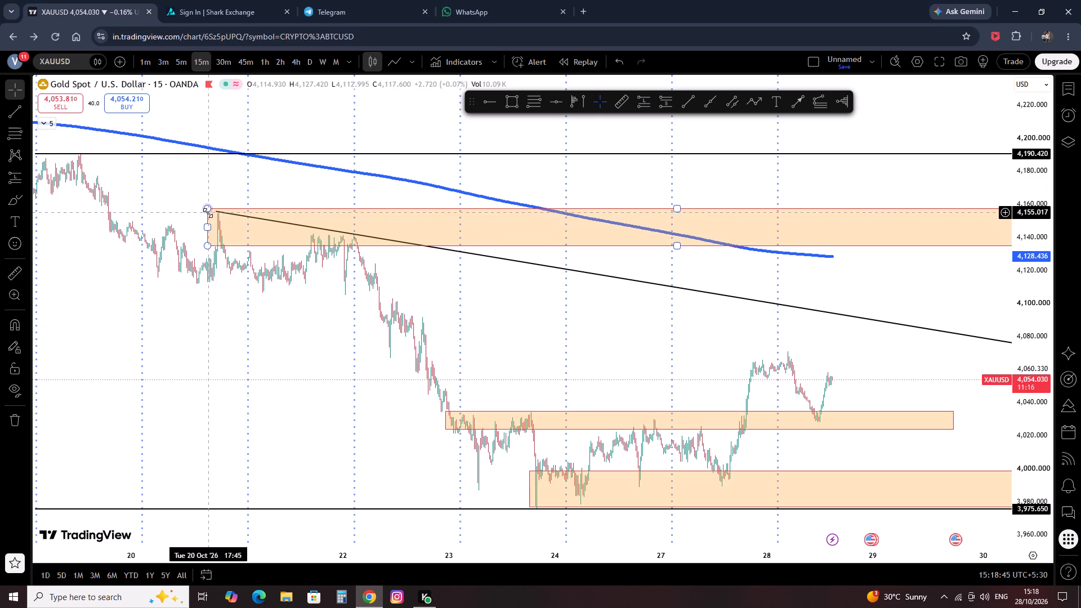
left_click(208, 213)
left_click(589, 198)
scroll(591, 203, "down", 1)
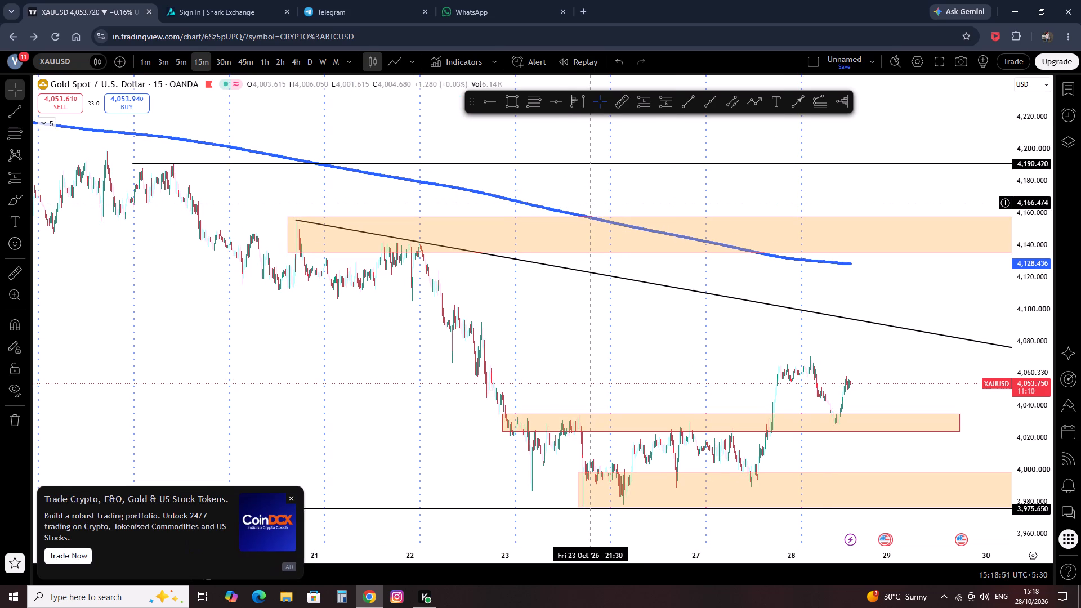
left_click(289, 495)
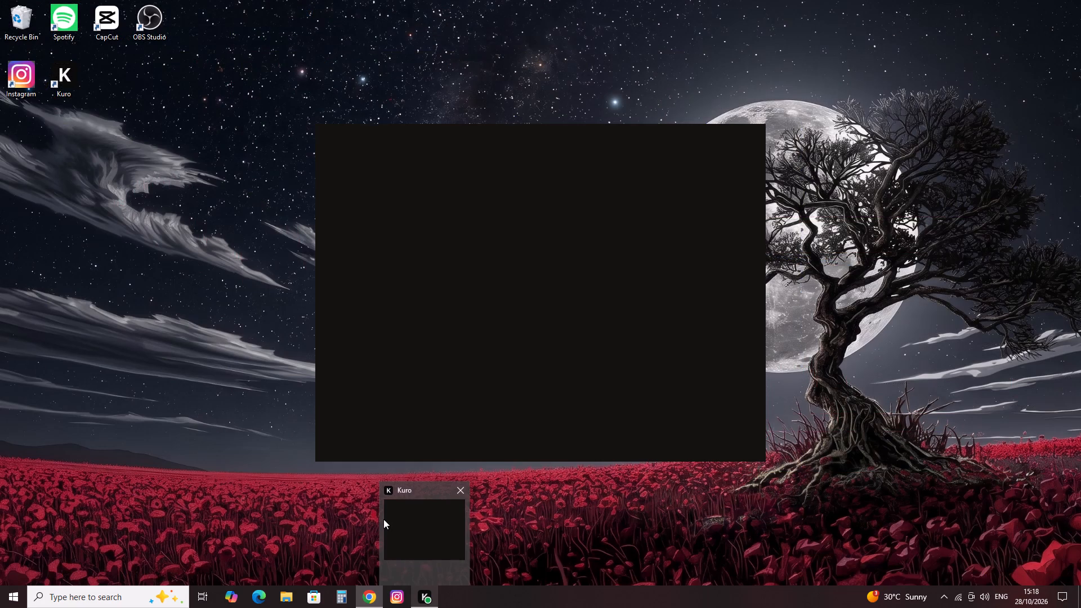
left_click(386, 428)
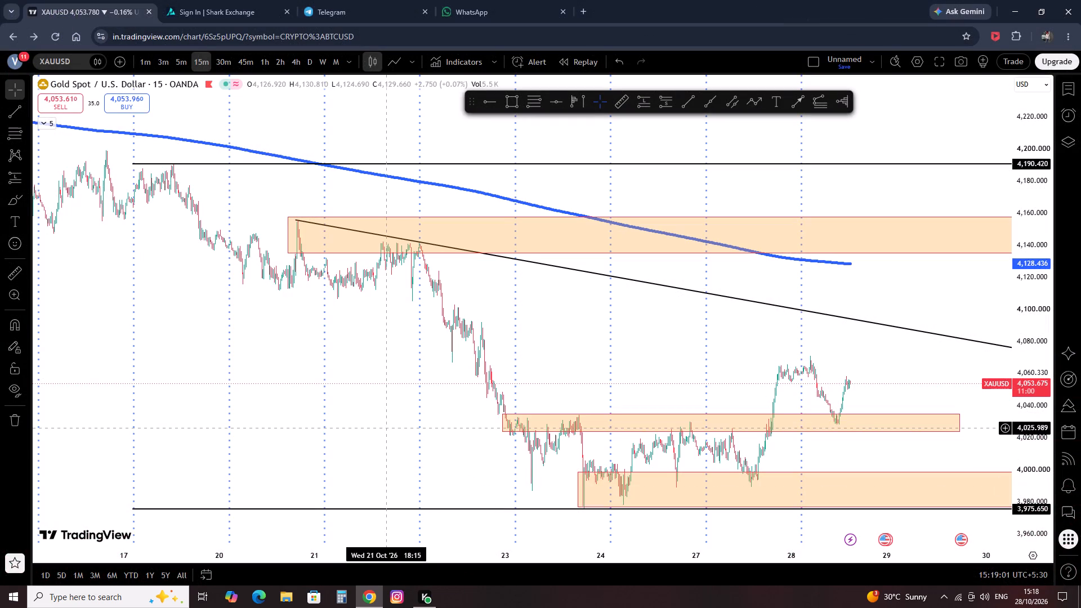
left_click_drag(566, 369, 249, 342)
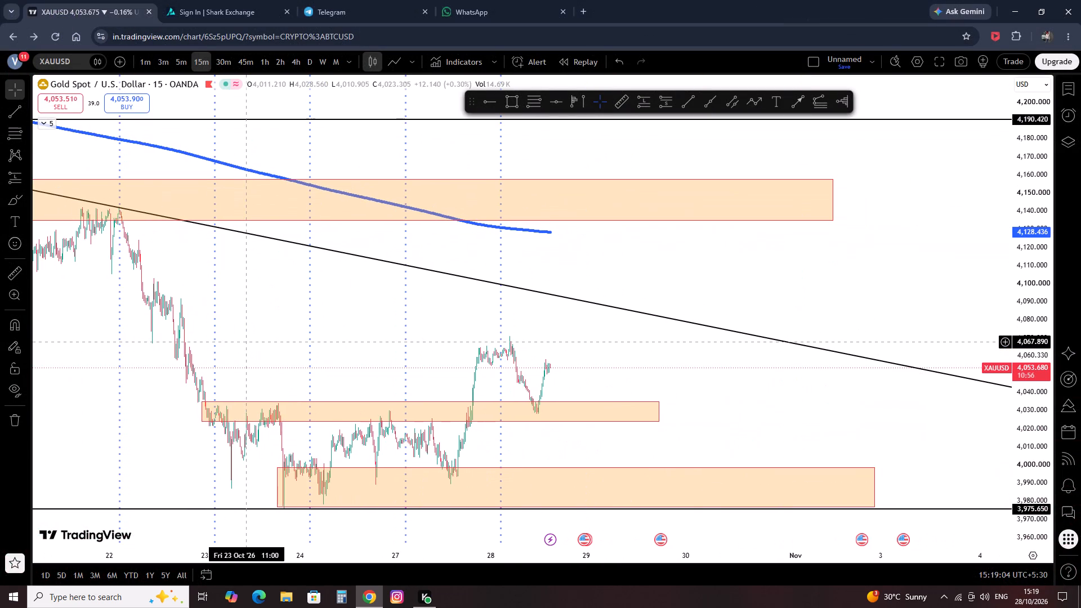
left_click_drag(245, 329, 600, 378)
scroll(607, 378, "up", 3)
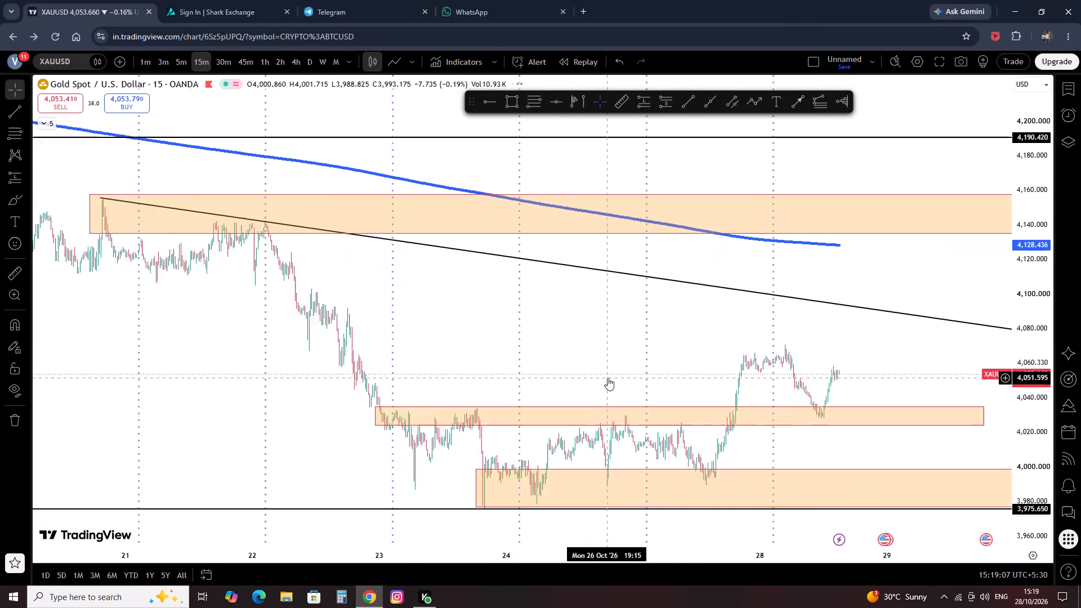
scroll(607, 378, "up", 3)
Expand the chart's indicator list and add the favorite script "htf ob trend filtered" to the chart.
left_click(44, 124)
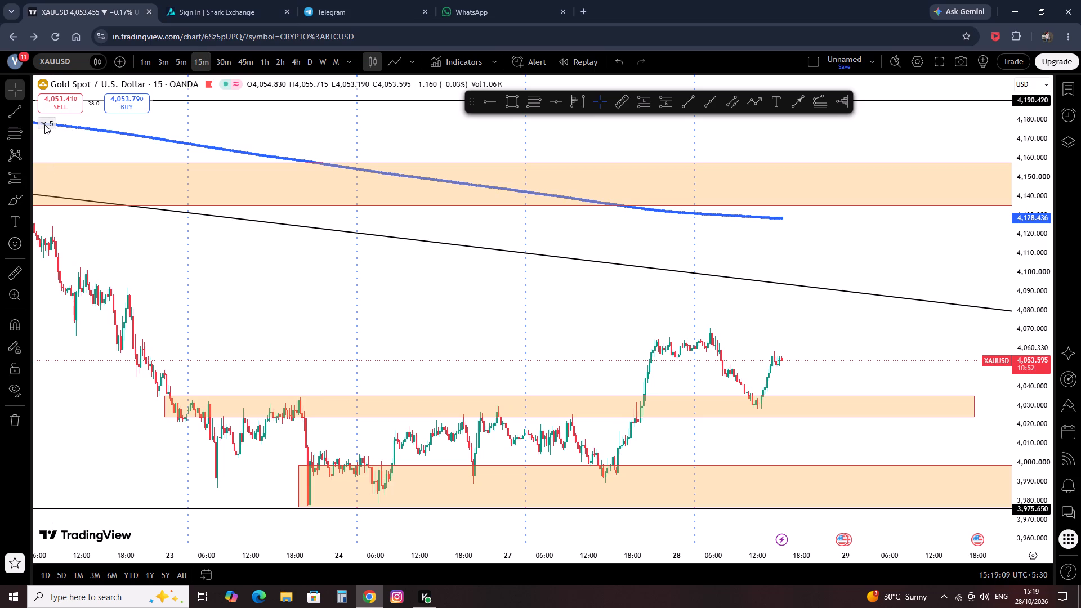
left_click(438, 70)
left_click(452, 58)
left_click(453, 57)
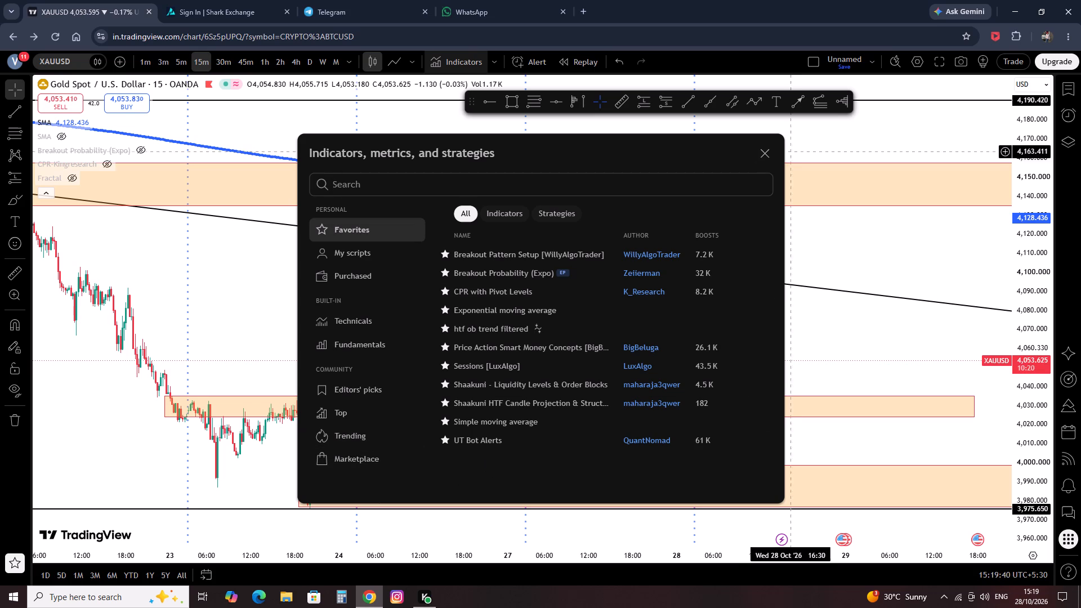
left_click(549, 320)
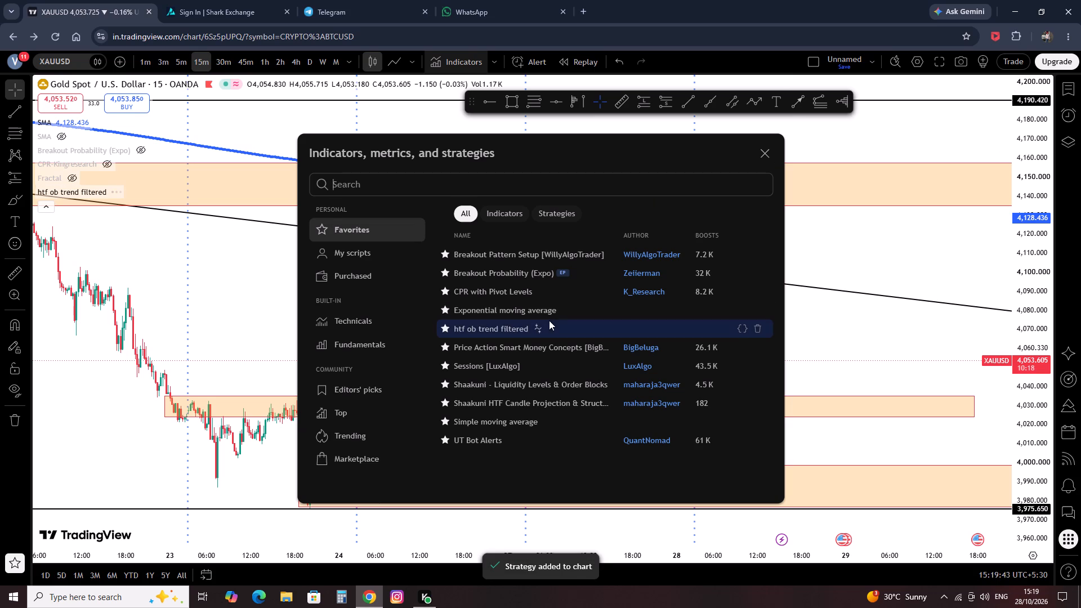
left_click(762, 151)
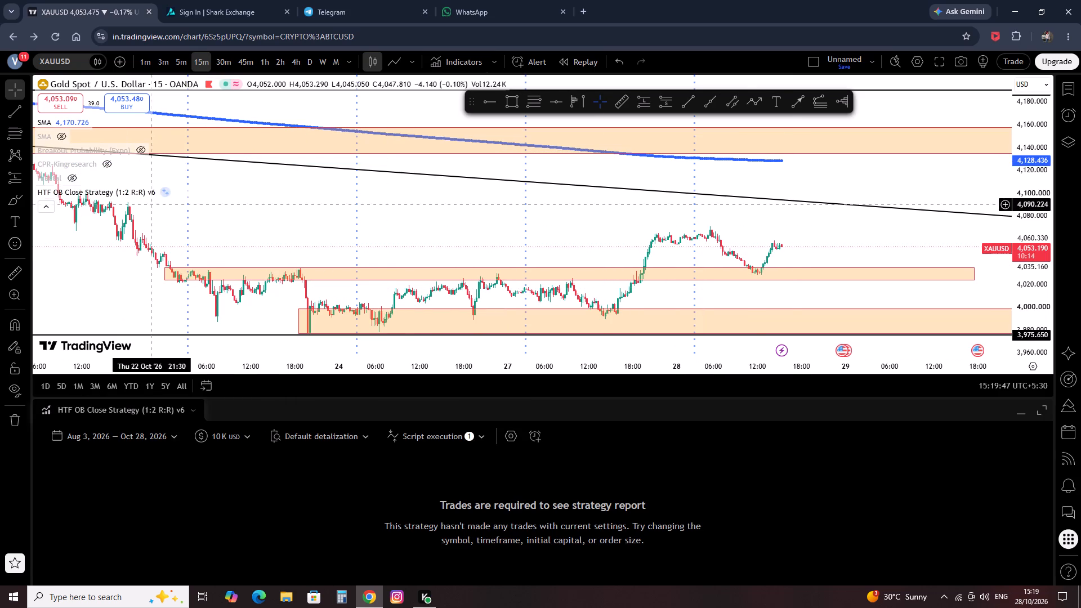
Open the source code of the HTF OB Close Strategy in the Pine Editor.
left_click(194, 189)
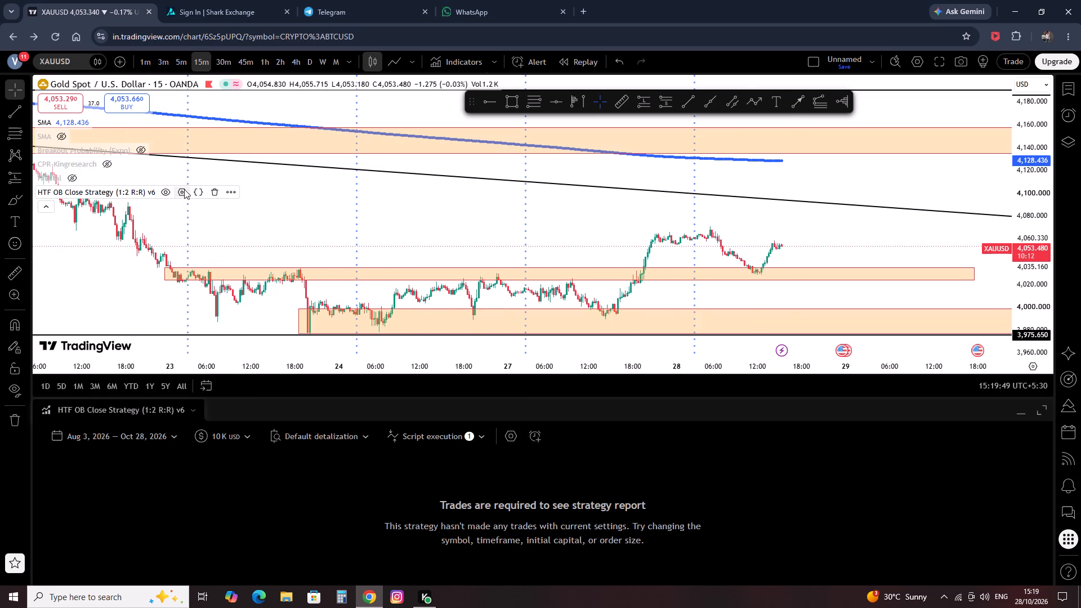
left_click(191, 192)
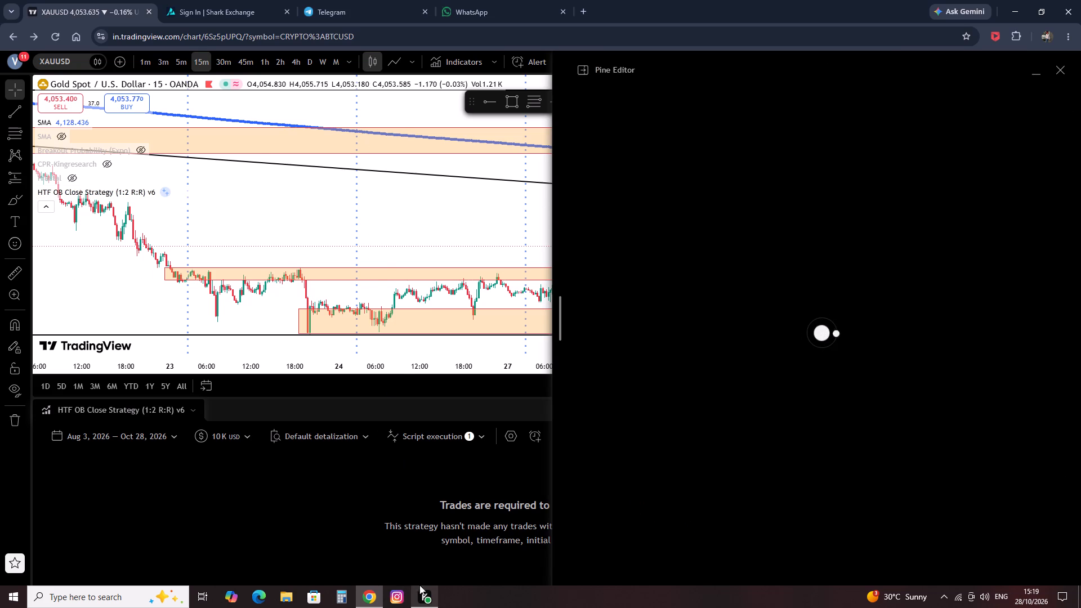
Switch to File Explorer, open the recent file "htf ob .txt", copy its entire code, and close the file and folder windows.
left_click(291, 598)
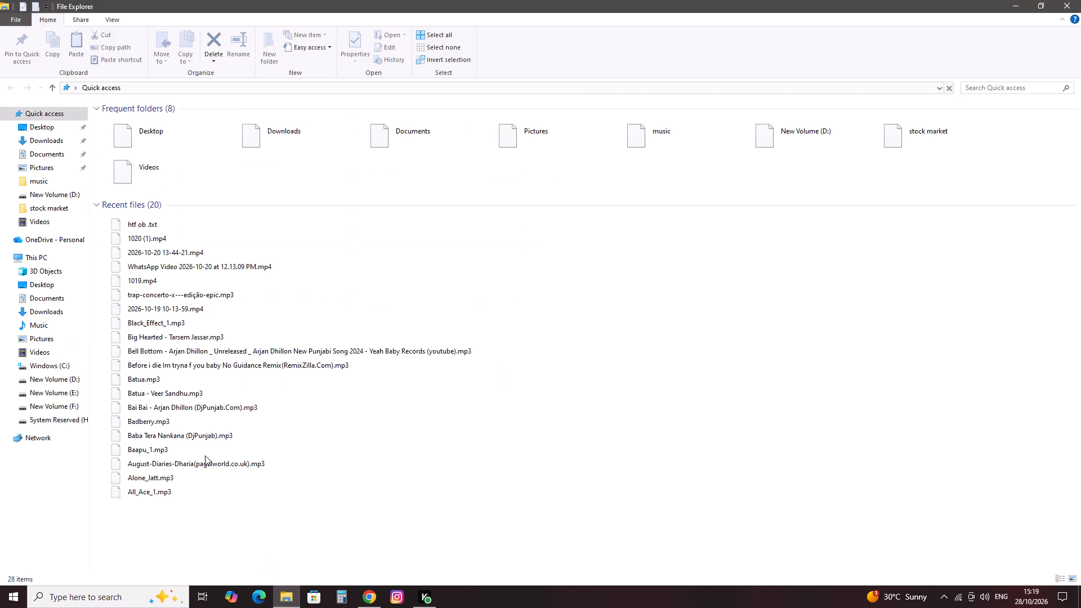
double_click(180, 224)
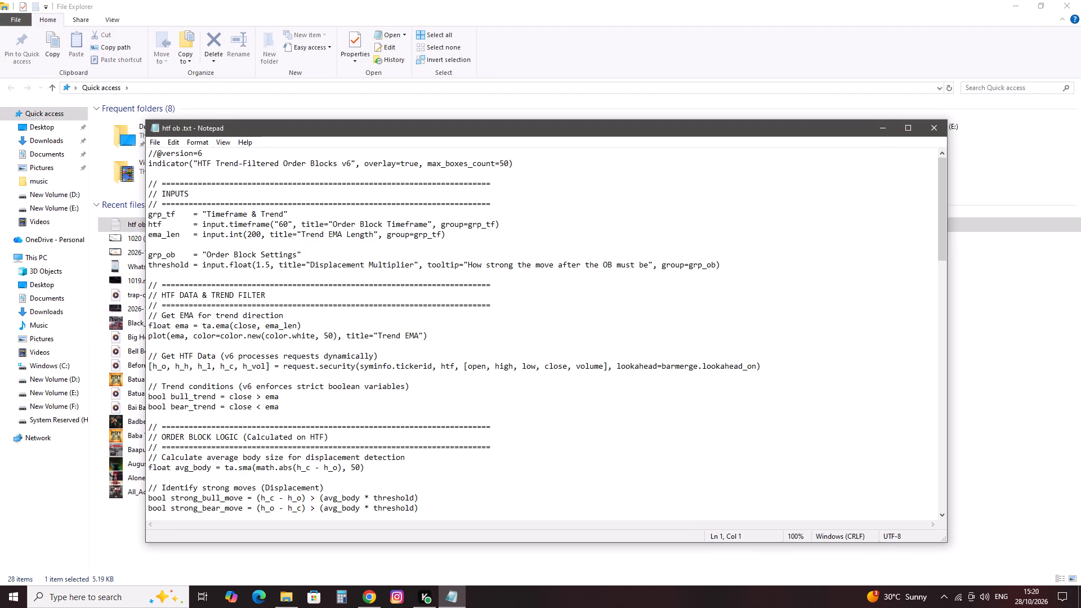
key("ctrl+a")
key("ctrl+c")
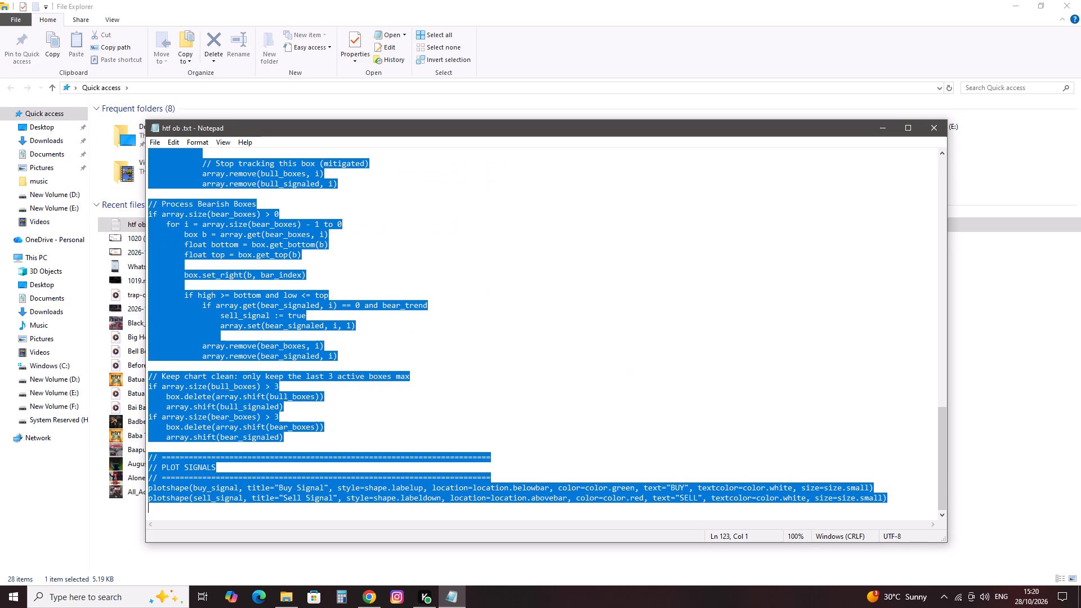
left_click(932, 124)
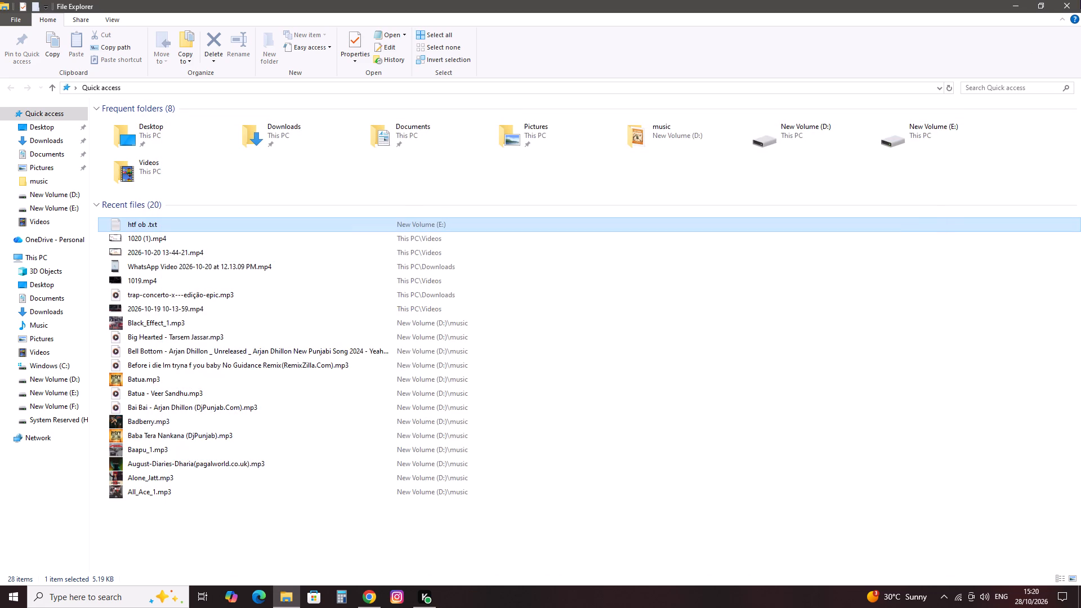
left_click(1080, 0)
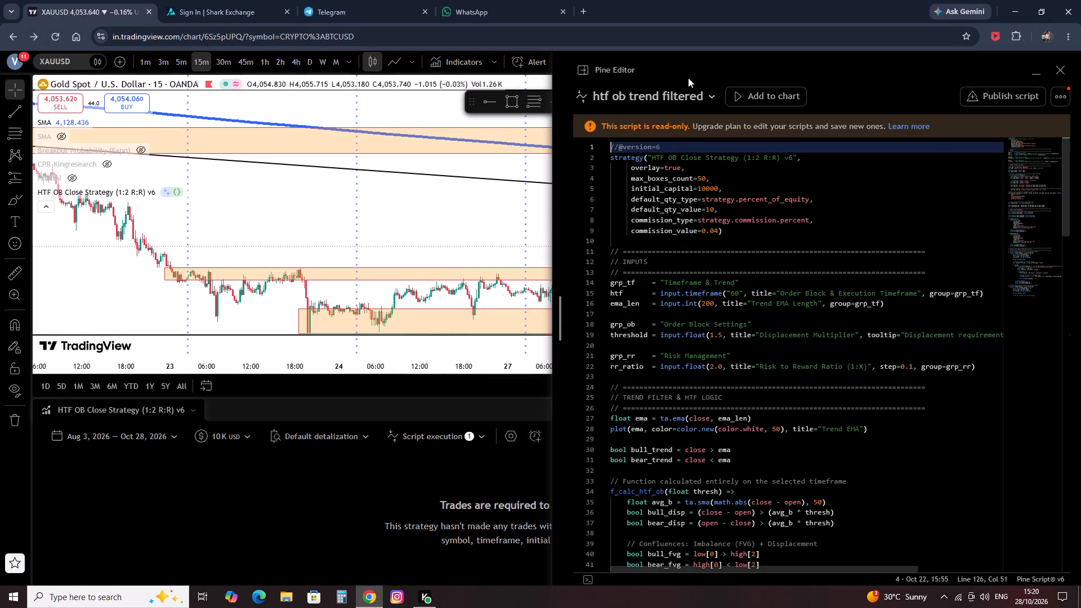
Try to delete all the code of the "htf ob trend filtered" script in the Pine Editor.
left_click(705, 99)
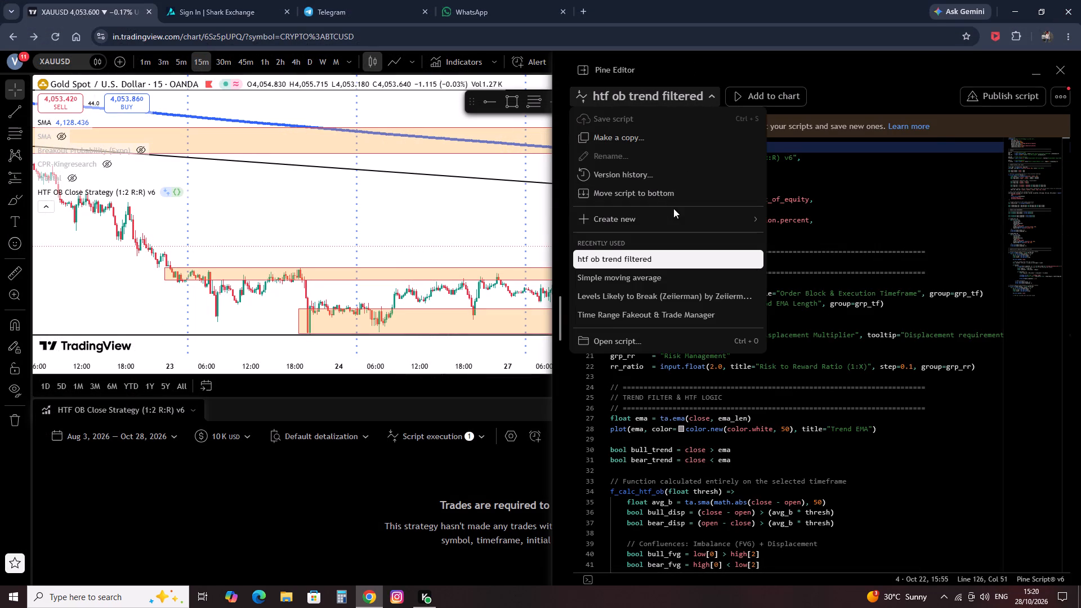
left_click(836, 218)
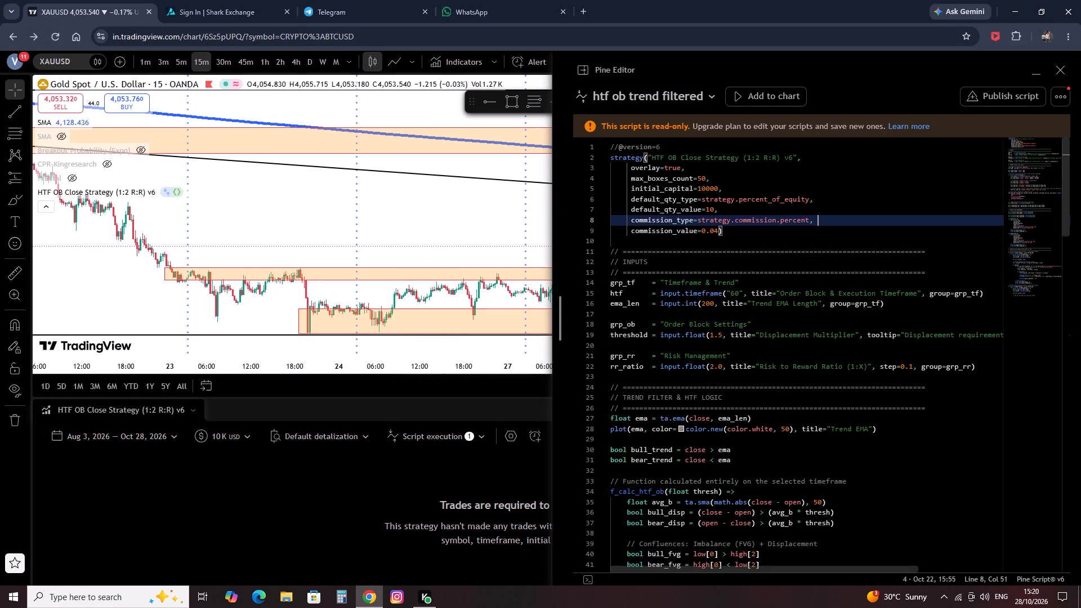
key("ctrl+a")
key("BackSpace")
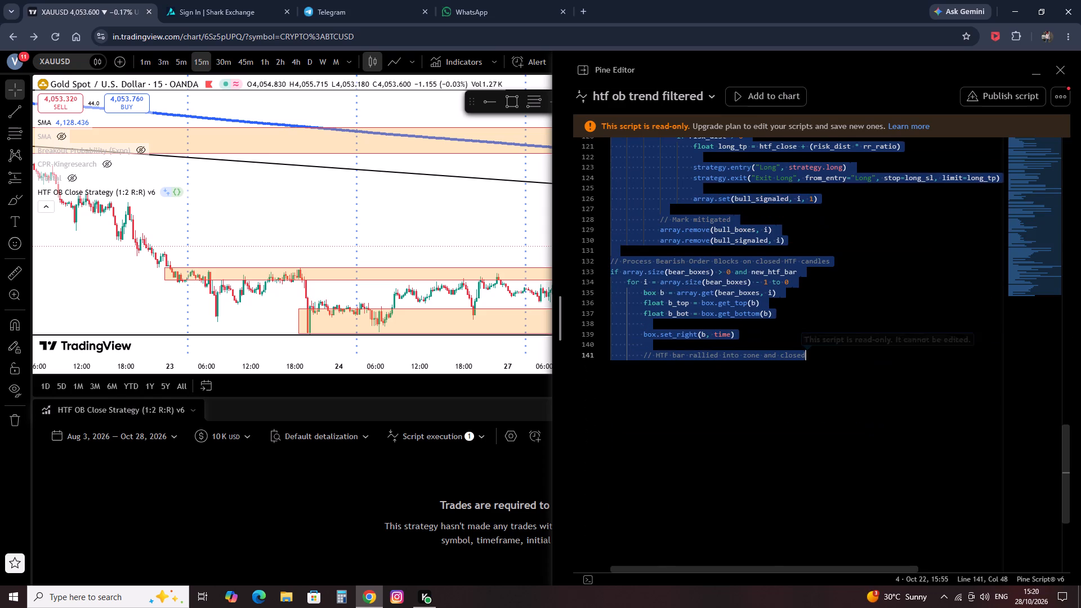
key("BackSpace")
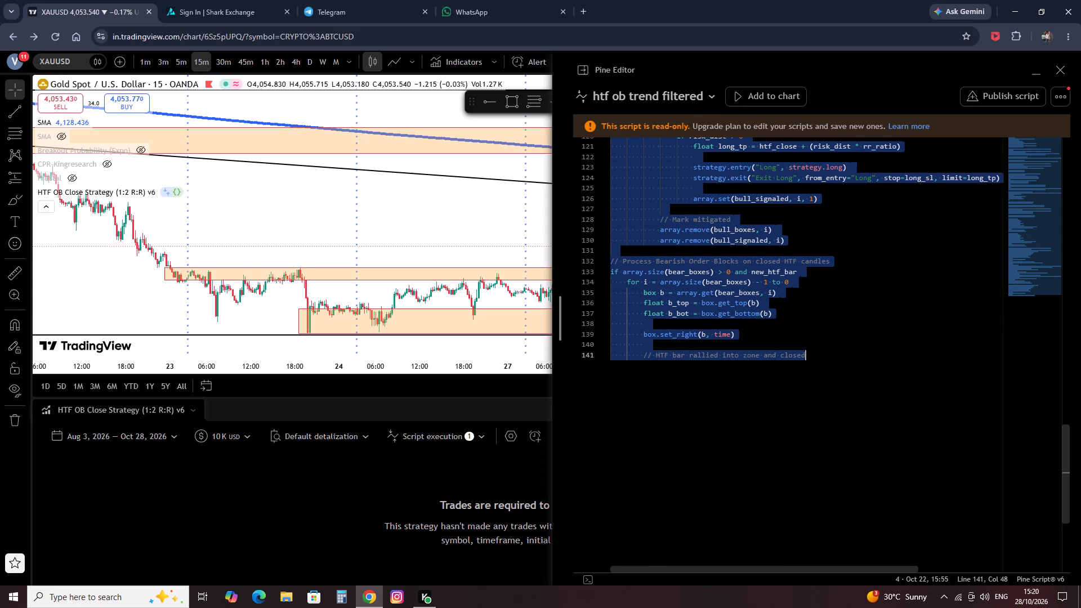
Create a new indicator script and replace its template code with the code copied from "htf ob .txt".
left_click(678, 87)
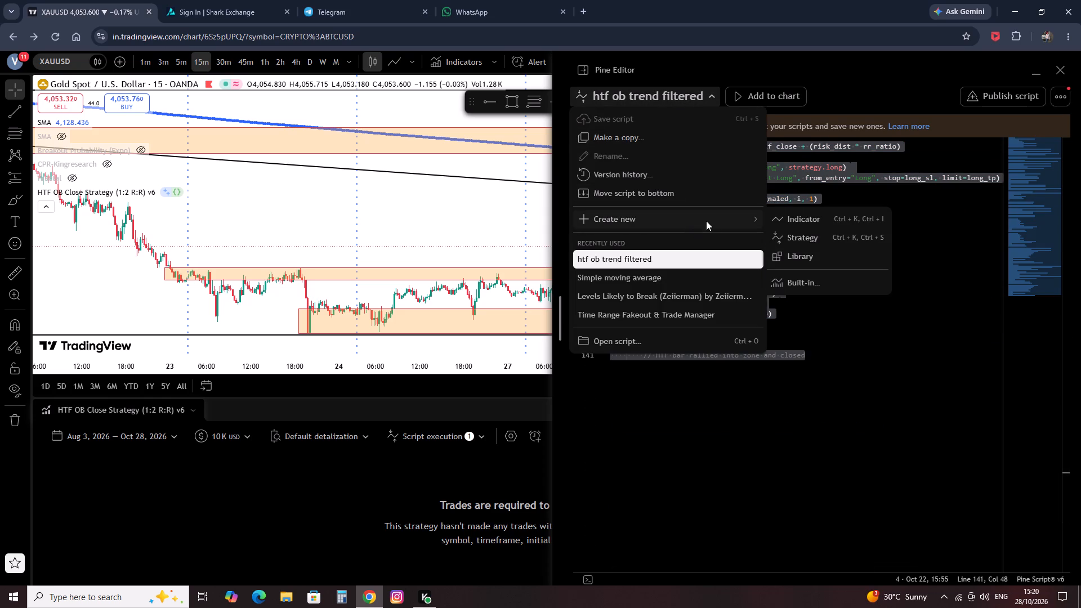
left_click(793, 220)
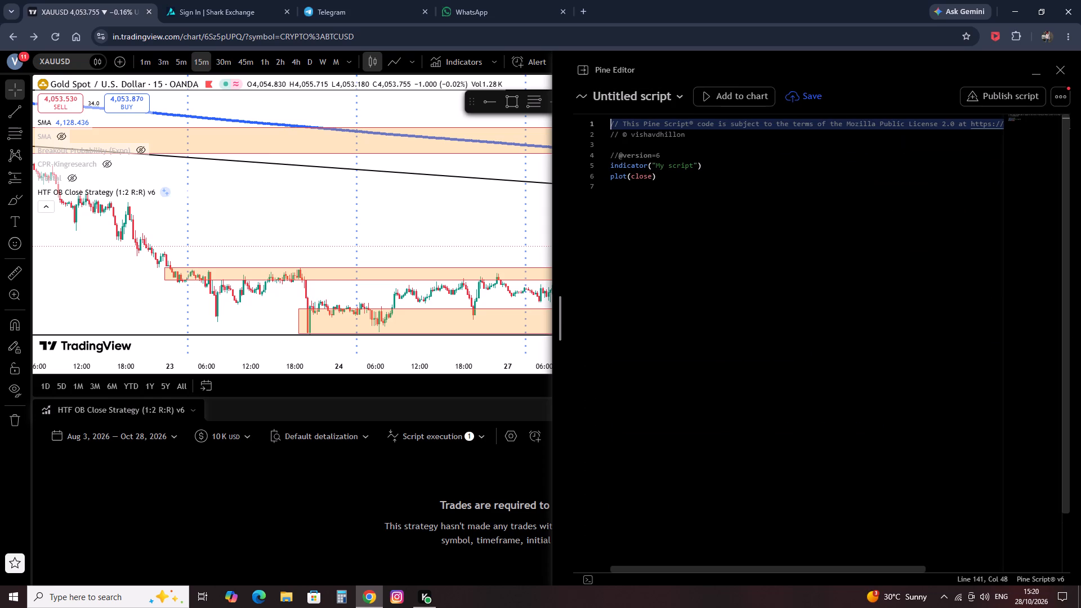
key("ctrl+a")
key("BackSpace")
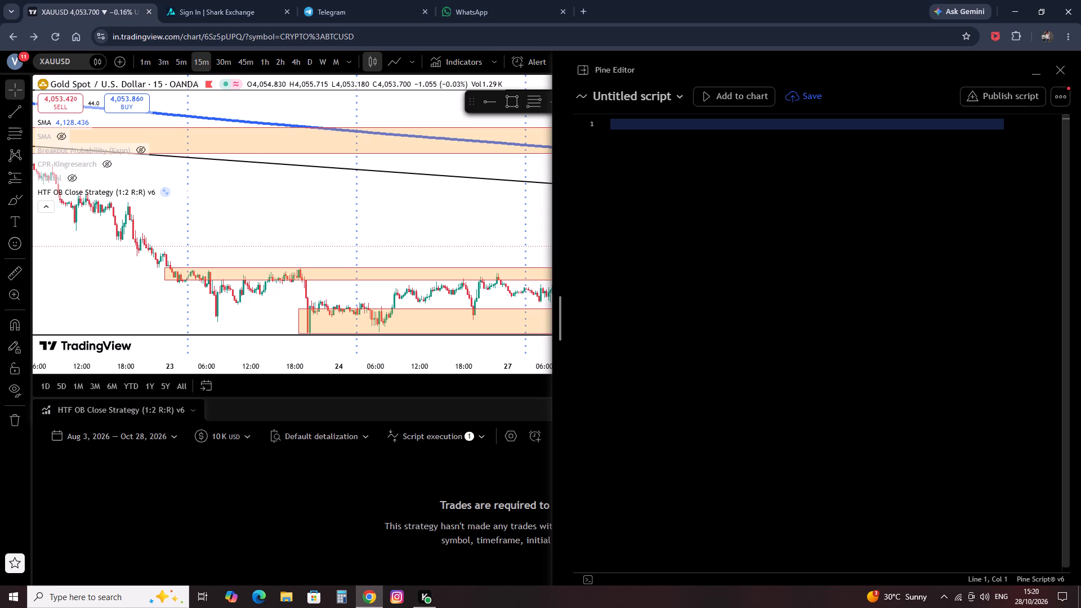
key("ctrl+v")
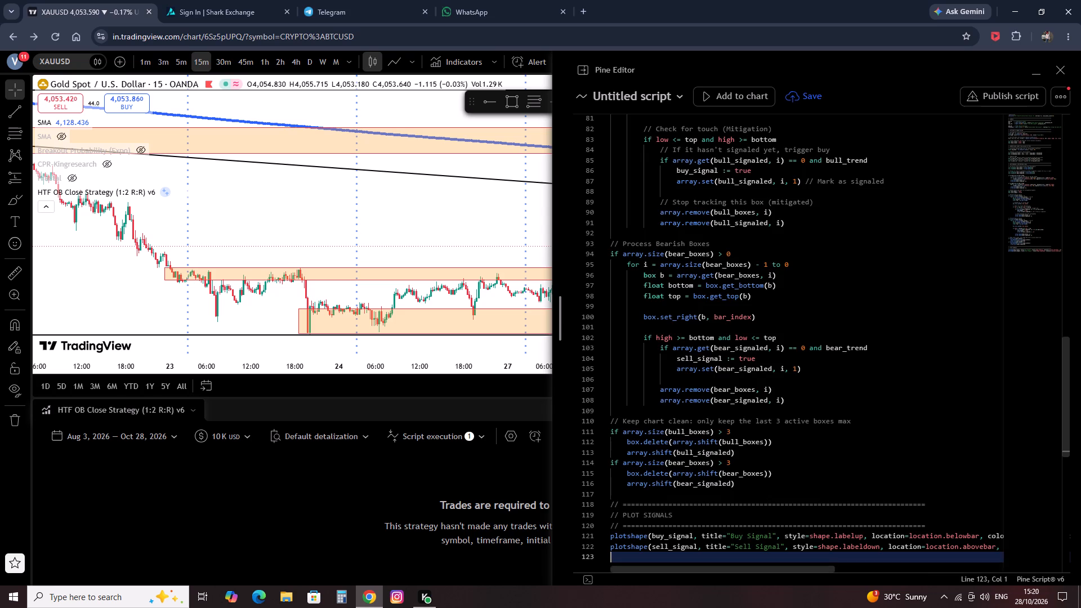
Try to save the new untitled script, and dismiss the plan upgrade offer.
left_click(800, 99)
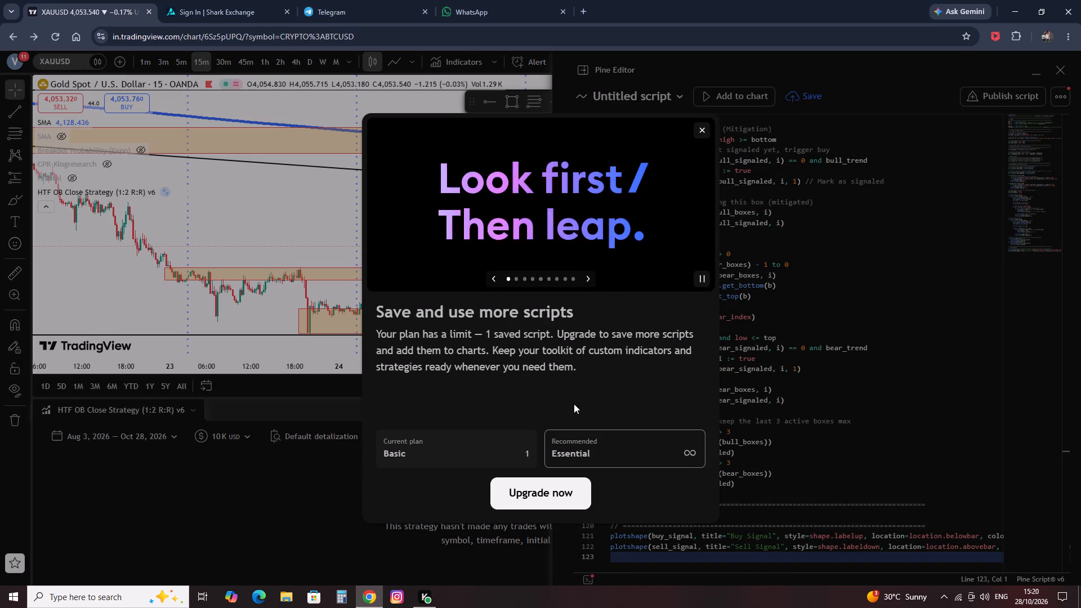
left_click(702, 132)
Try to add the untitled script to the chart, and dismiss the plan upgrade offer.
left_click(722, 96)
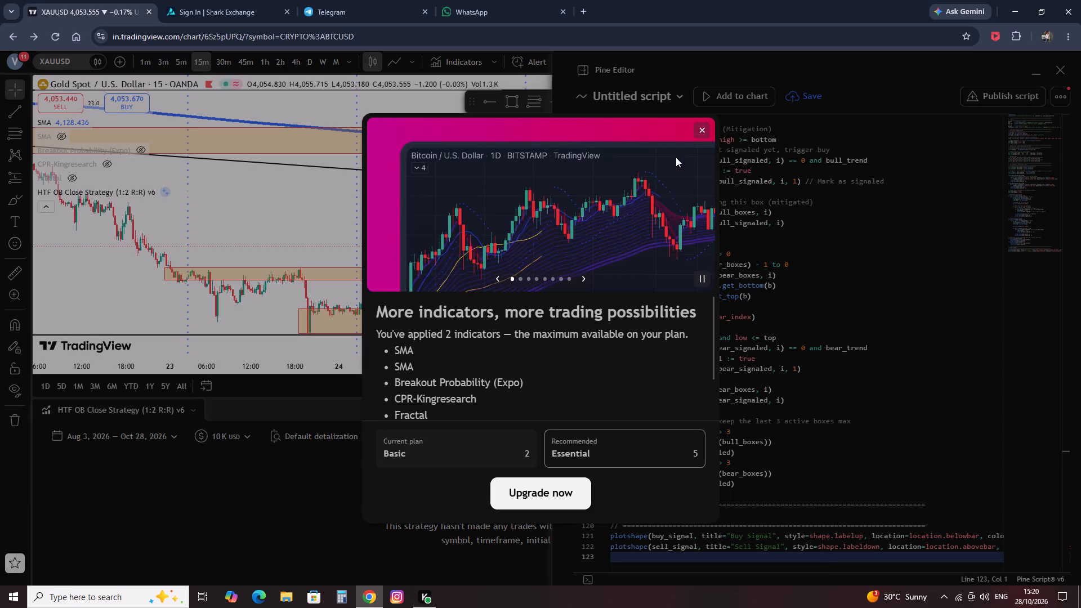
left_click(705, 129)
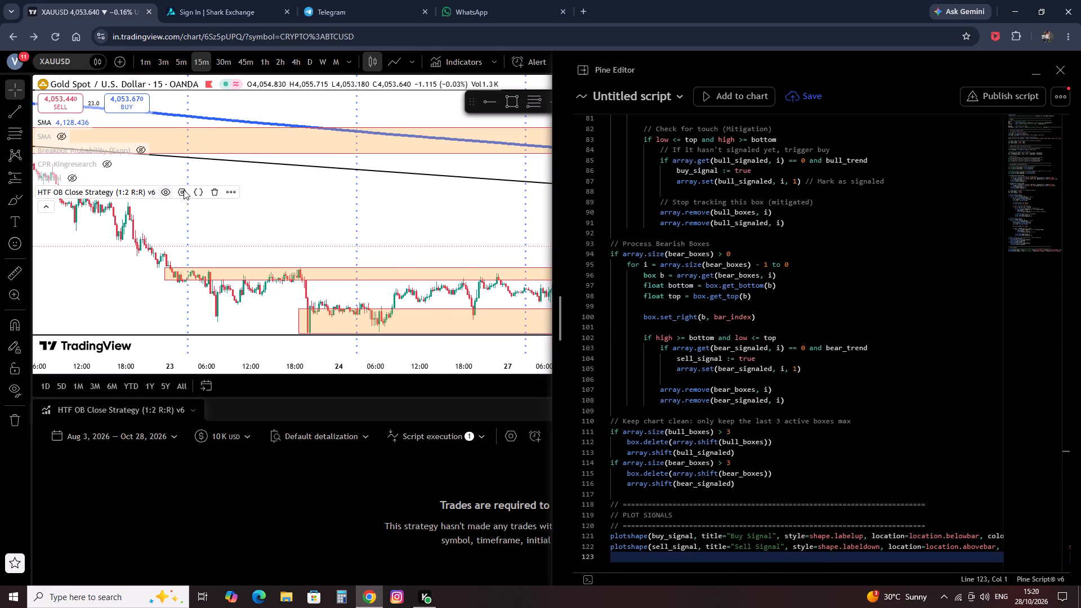
Remove the HTF OB Close Strategy (1:2 R:R) v6 from the chart.
left_click(215, 189)
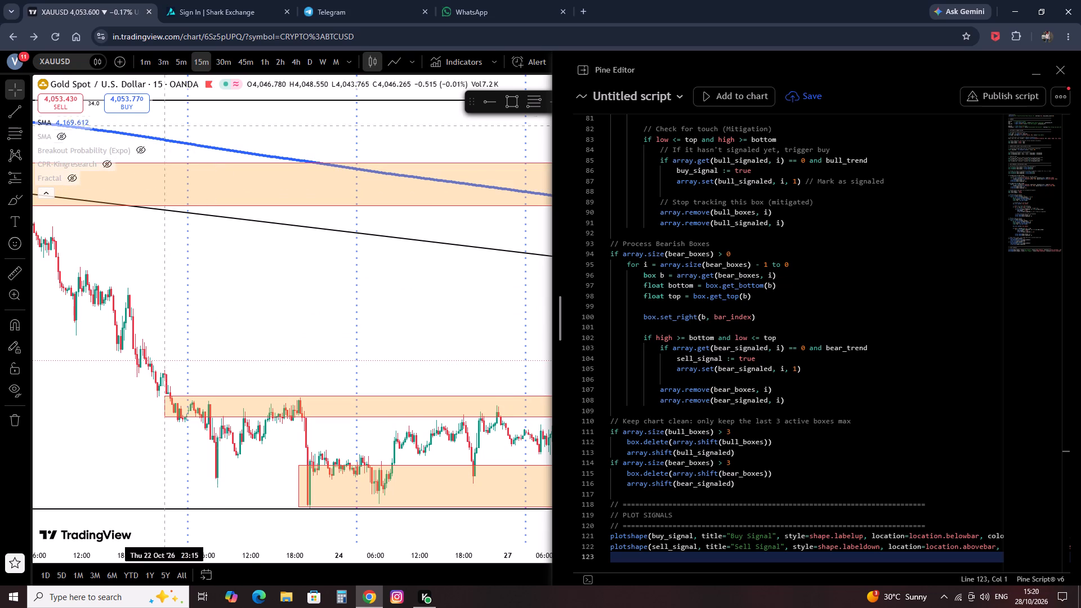
Permanently delete the saved script "Daily & Weekly Bias Dashboard" from the personal scripts and remove its instance from the chart.
left_click(446, 60)
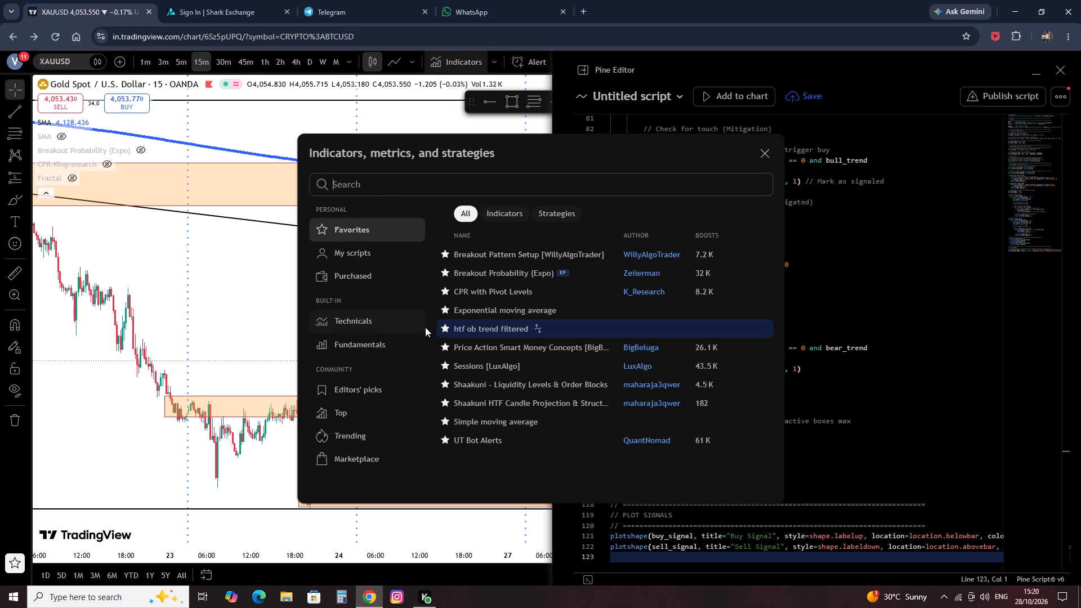
left_click(379, 263)
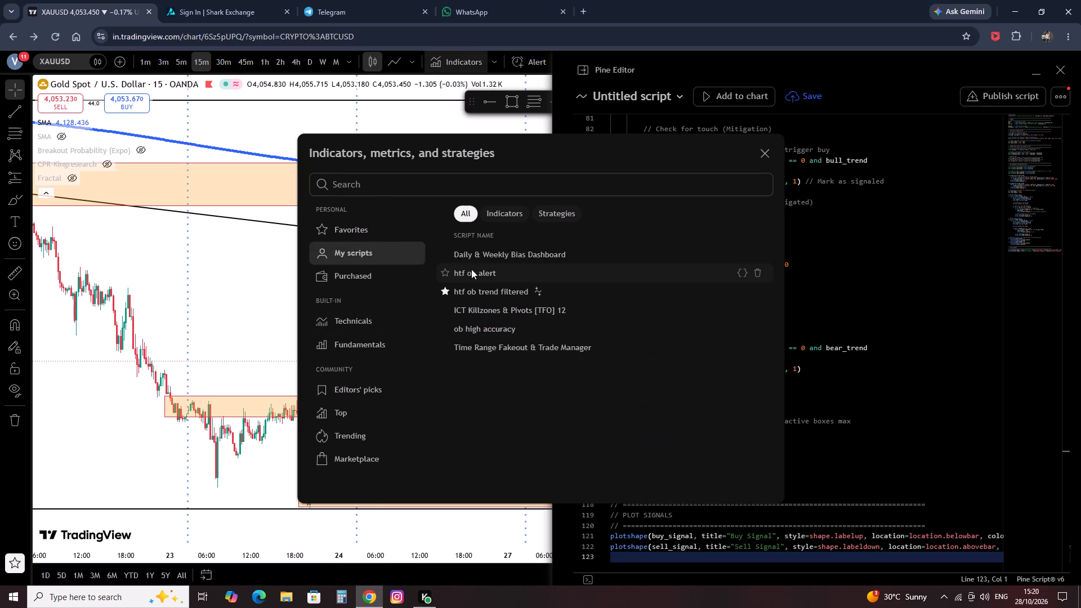
left_click(503, 259)
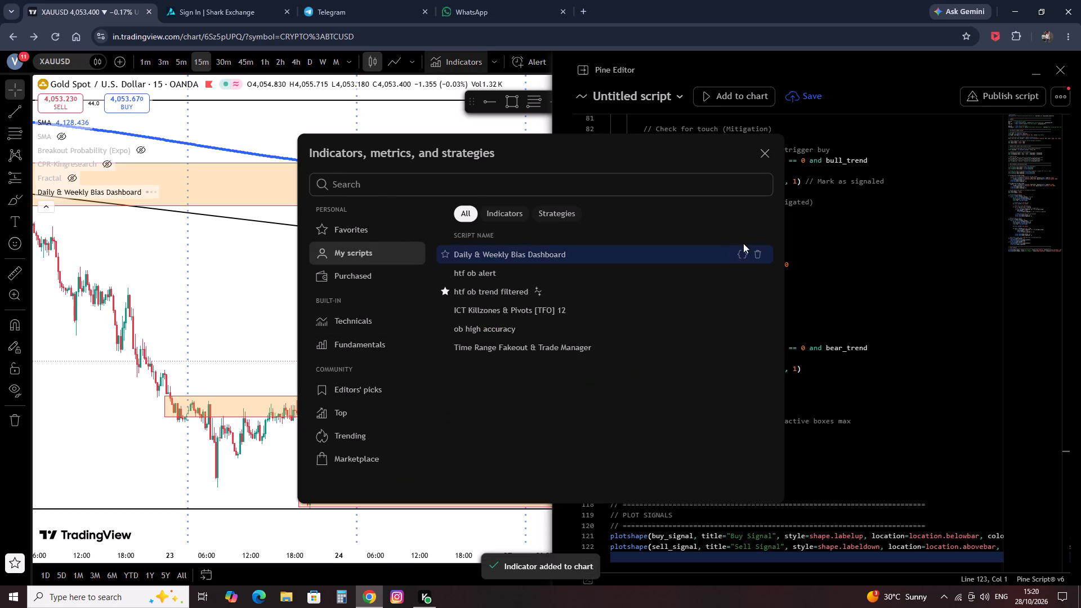
left_click(758, 253)
left_click(626, 352)
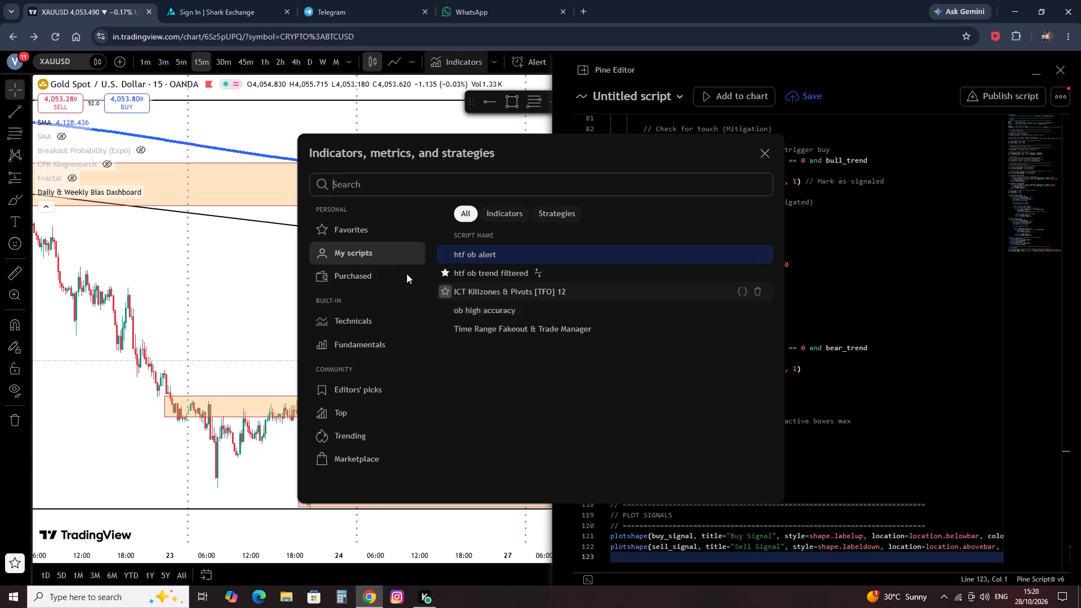
left_click(102, 193)
left_click(184, 195)
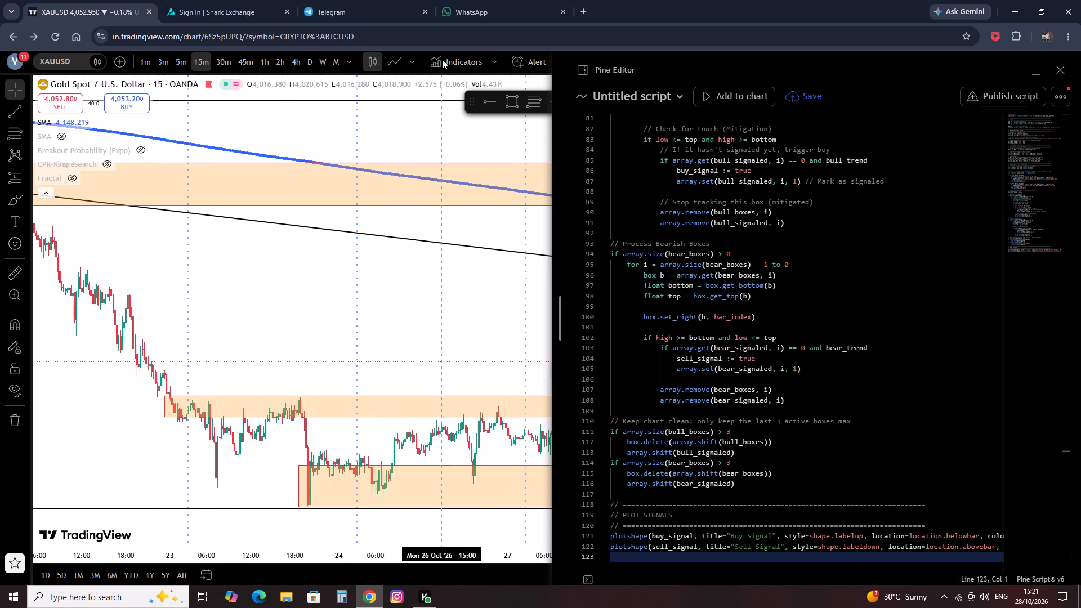
Permanently delete the saved scripts "ICT Killzones & Pivots [TFO] 12" and "Time Range Fakeout & Trade Manager".
left_click(444, 52)
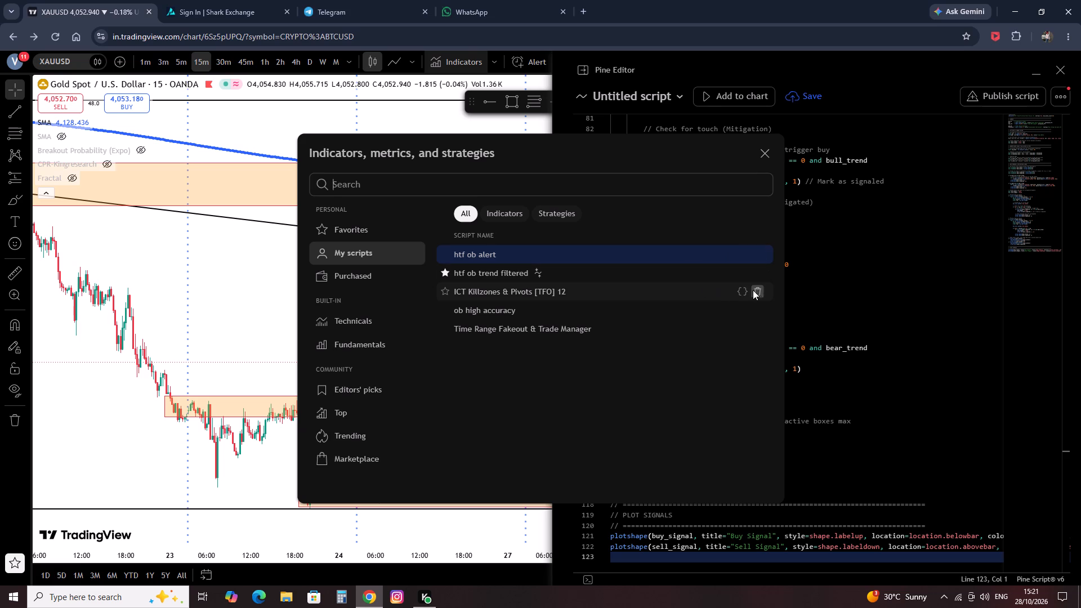
left_click(757, 292)
left_click(640, 357)
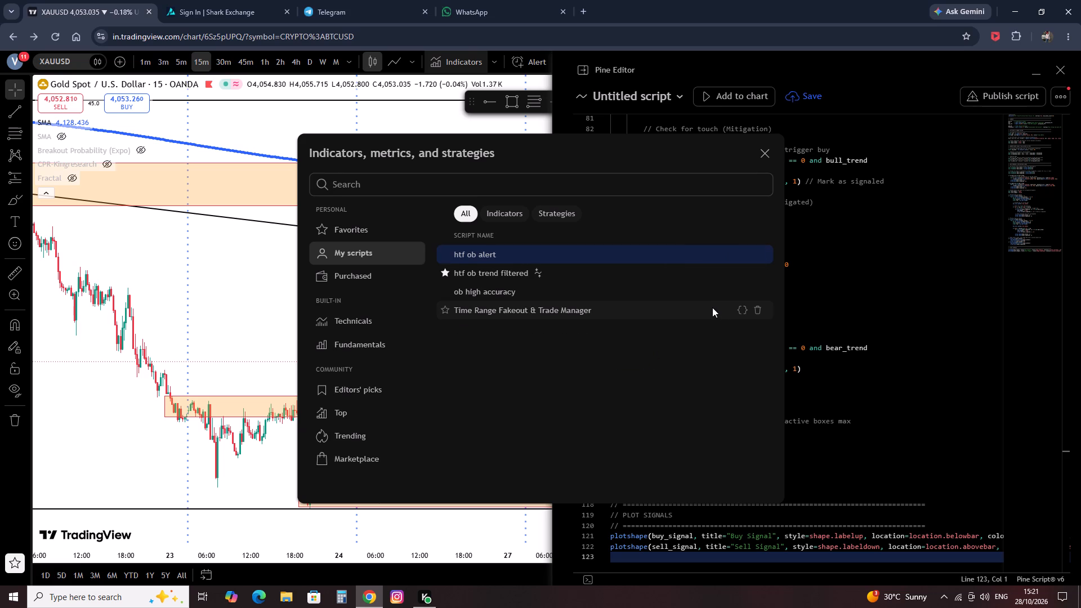
left_click(751, 307)
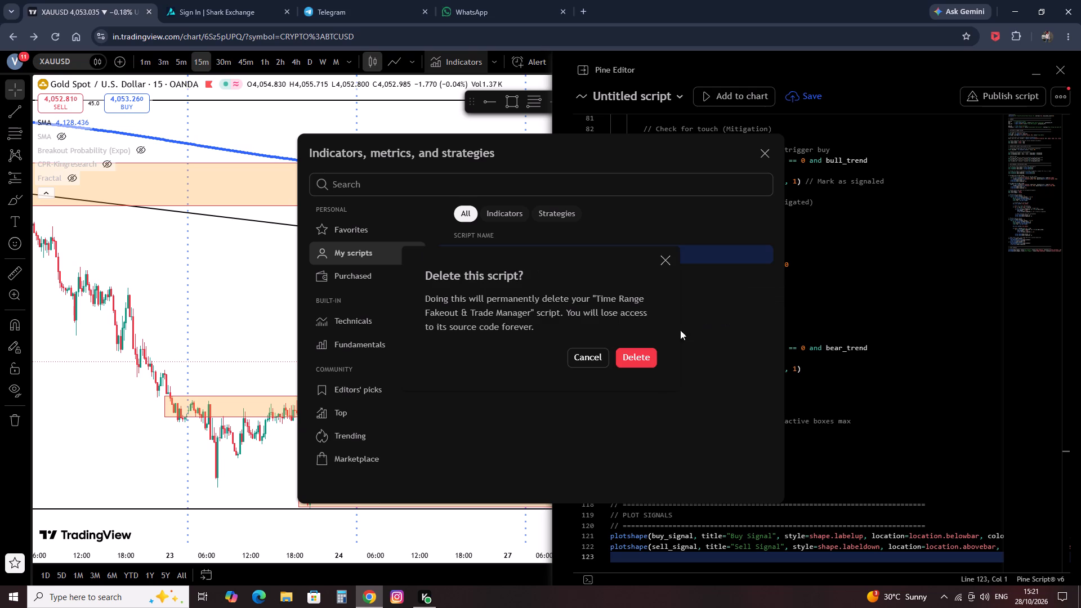
left_click(631, 361)
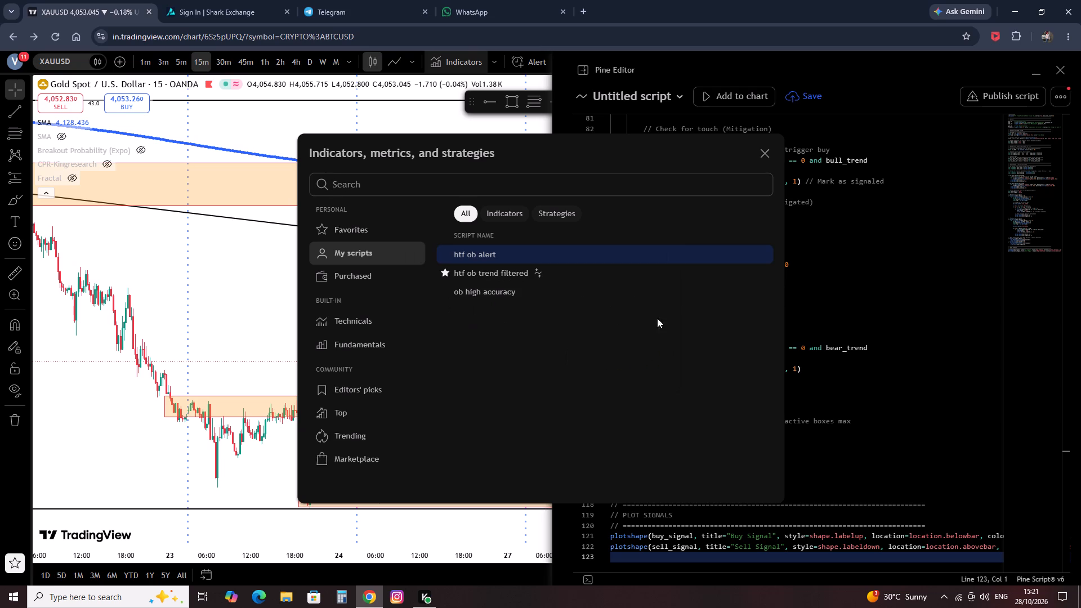
Add the saved script "ob high accuracy" to the chart and close the indicator library.
left_click(658, 296)
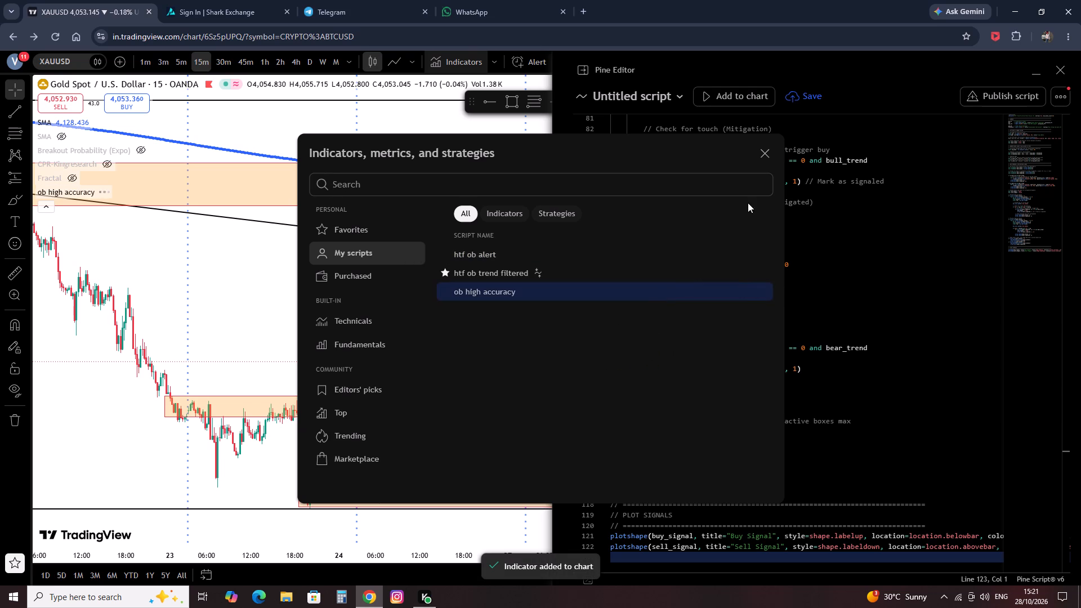
left_click(767, 163)
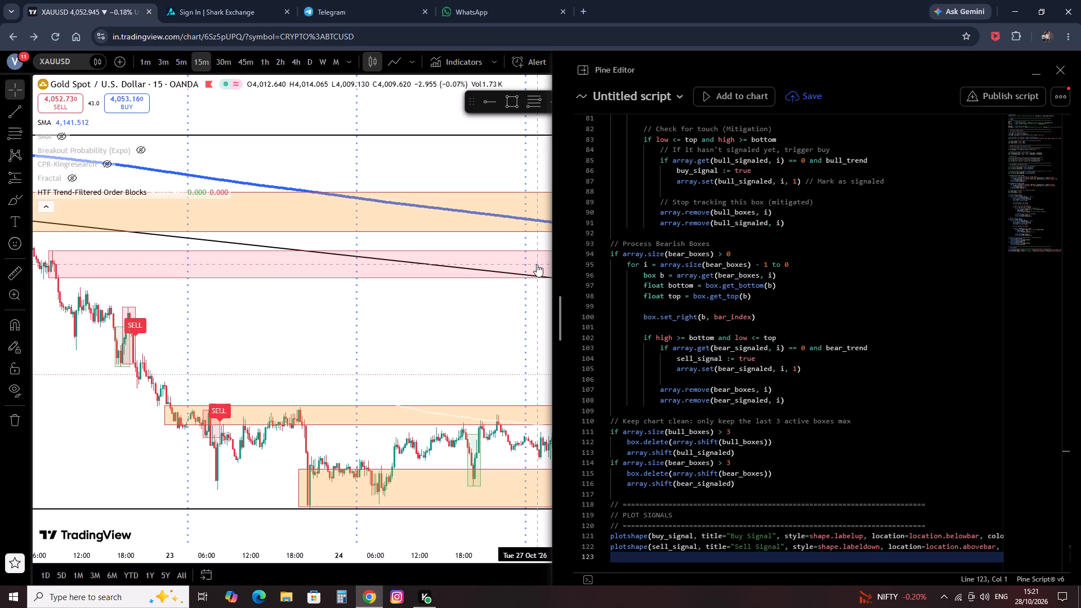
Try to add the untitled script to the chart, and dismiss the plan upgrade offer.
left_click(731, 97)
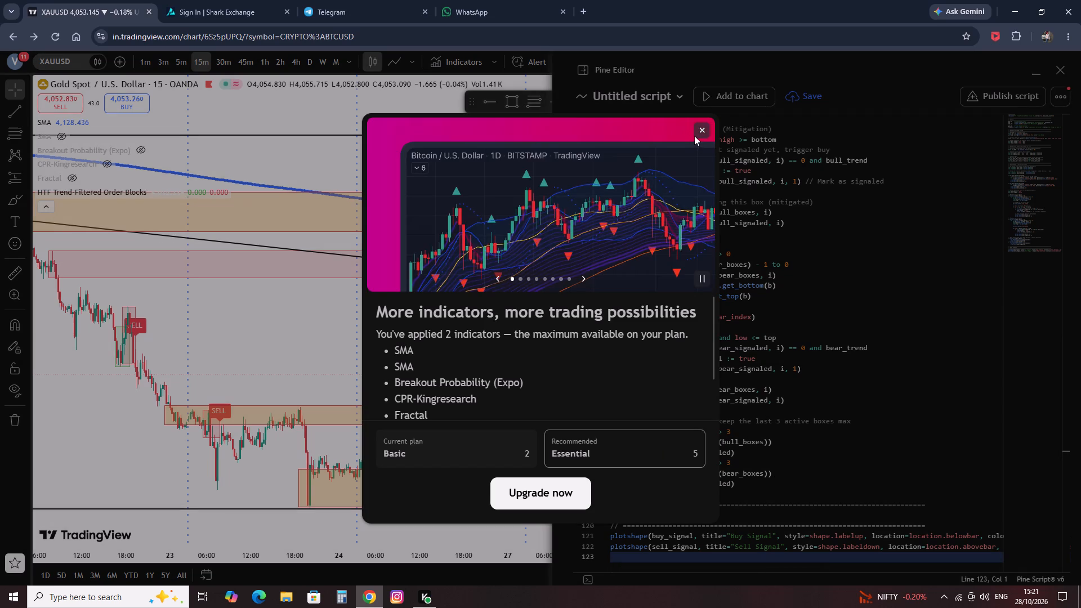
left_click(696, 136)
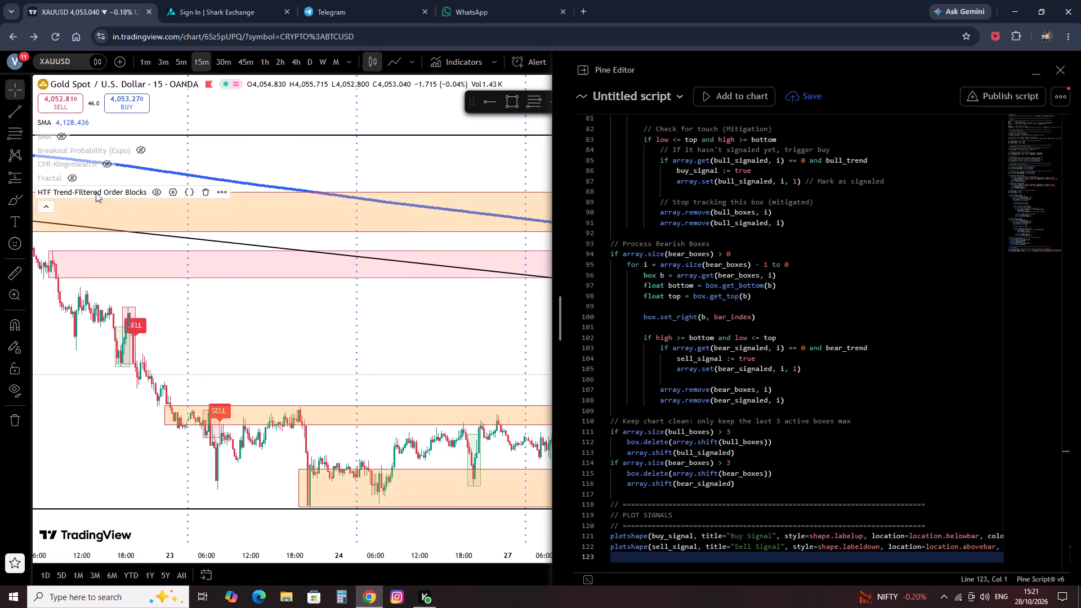
Hide the HTF Trend-Filtered Order Blocks indicator and add the untitled script to the chart.
left_click(157, 195)
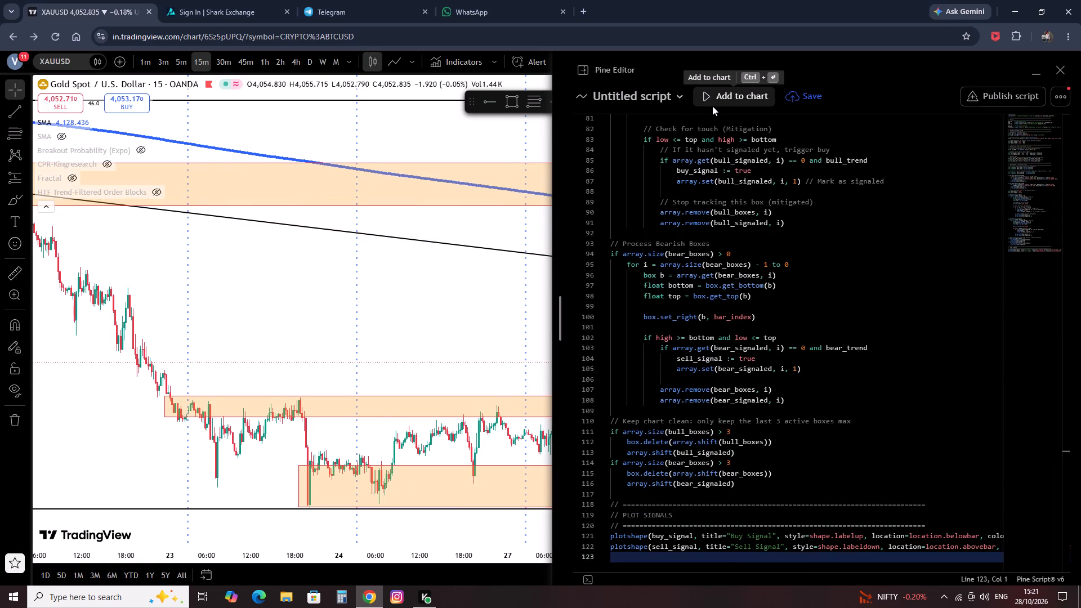
left_click(723, 91)
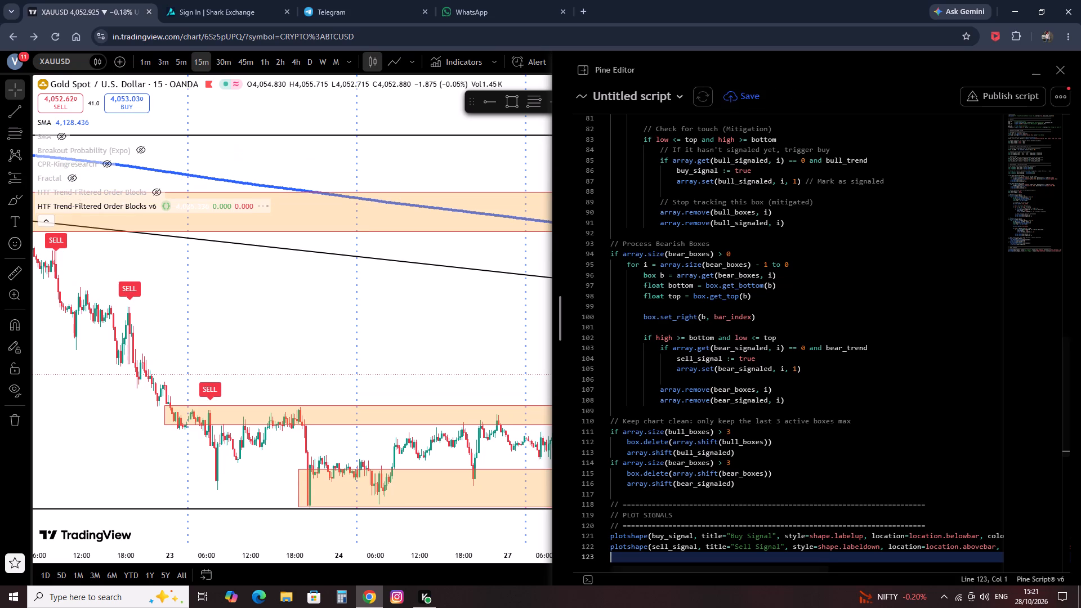
Try to save the untitled script, dismiss the plan upgrade offer, and close the Pine Editor.
left_click(748, 87)
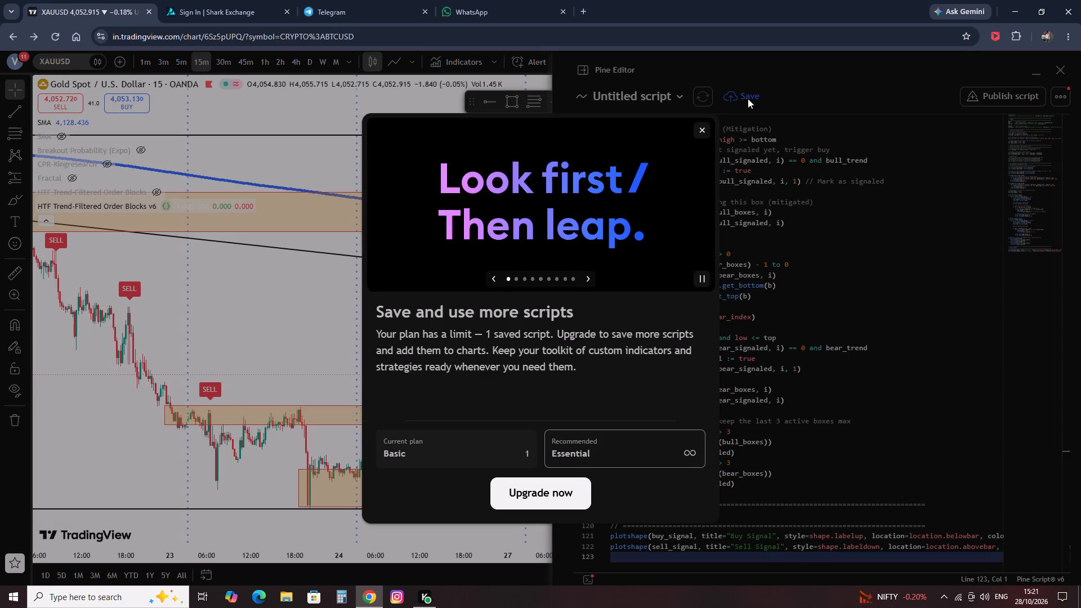
left_click(698, 129)
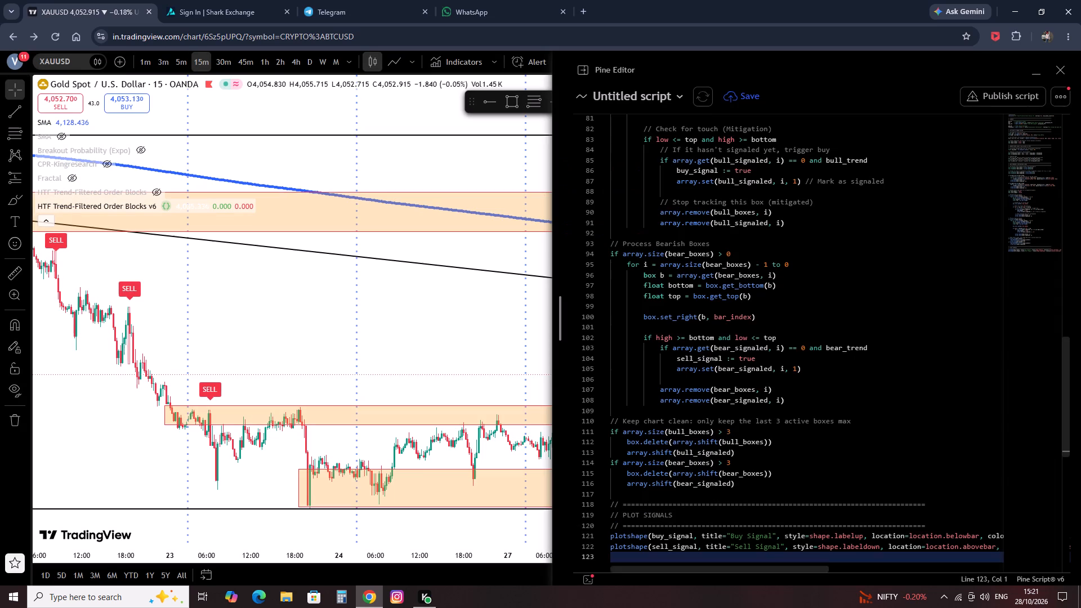
left_click(1057, 71)
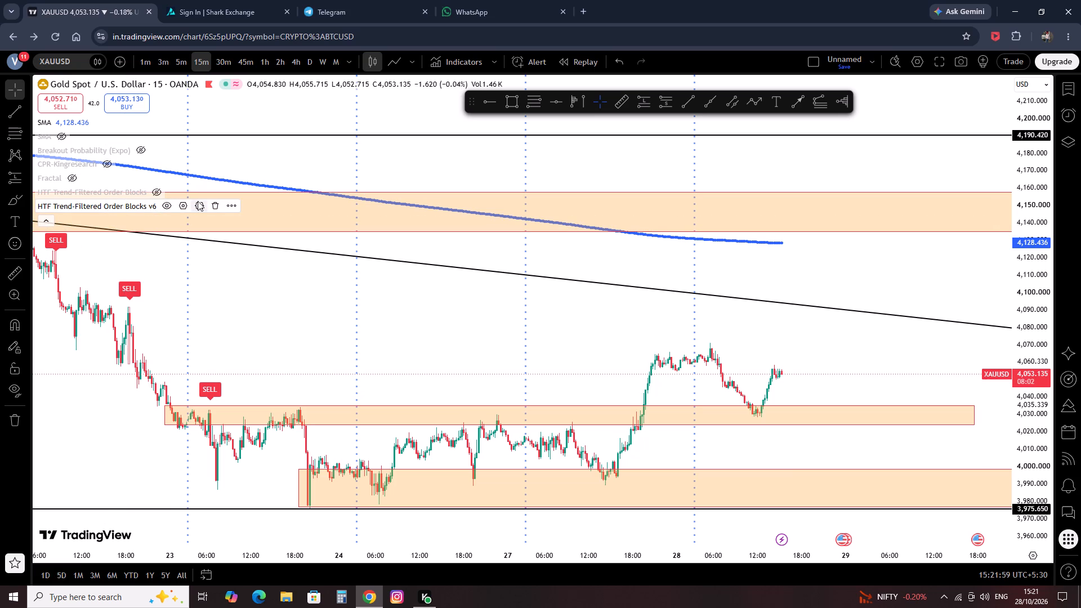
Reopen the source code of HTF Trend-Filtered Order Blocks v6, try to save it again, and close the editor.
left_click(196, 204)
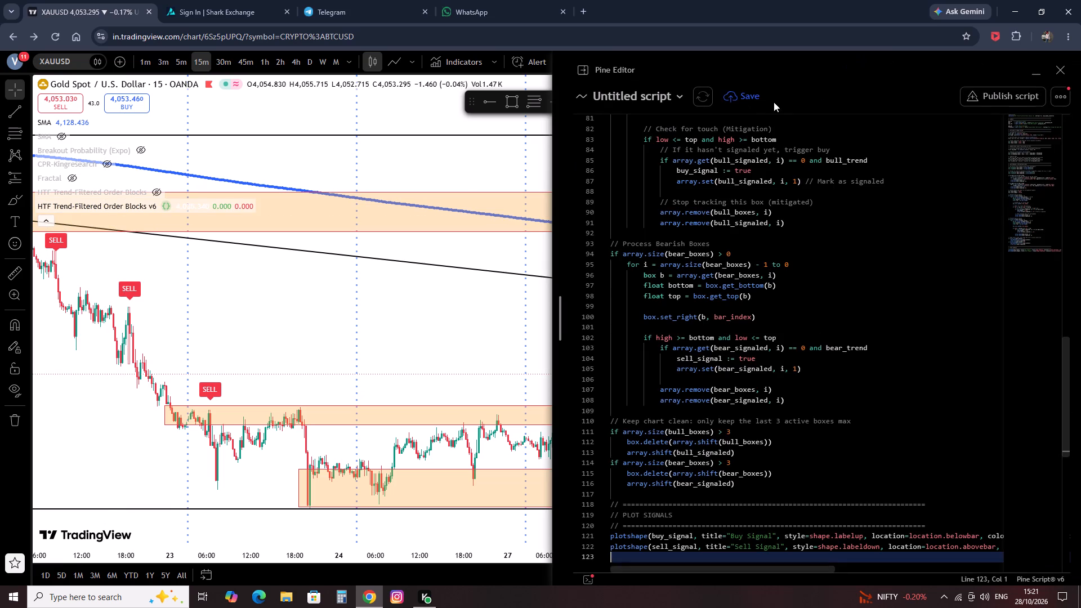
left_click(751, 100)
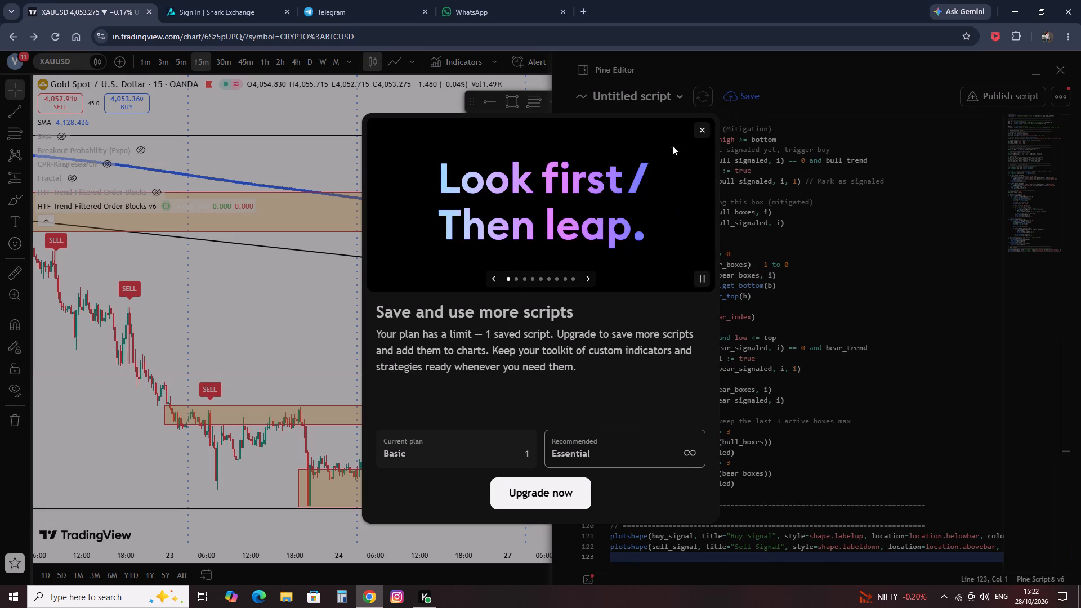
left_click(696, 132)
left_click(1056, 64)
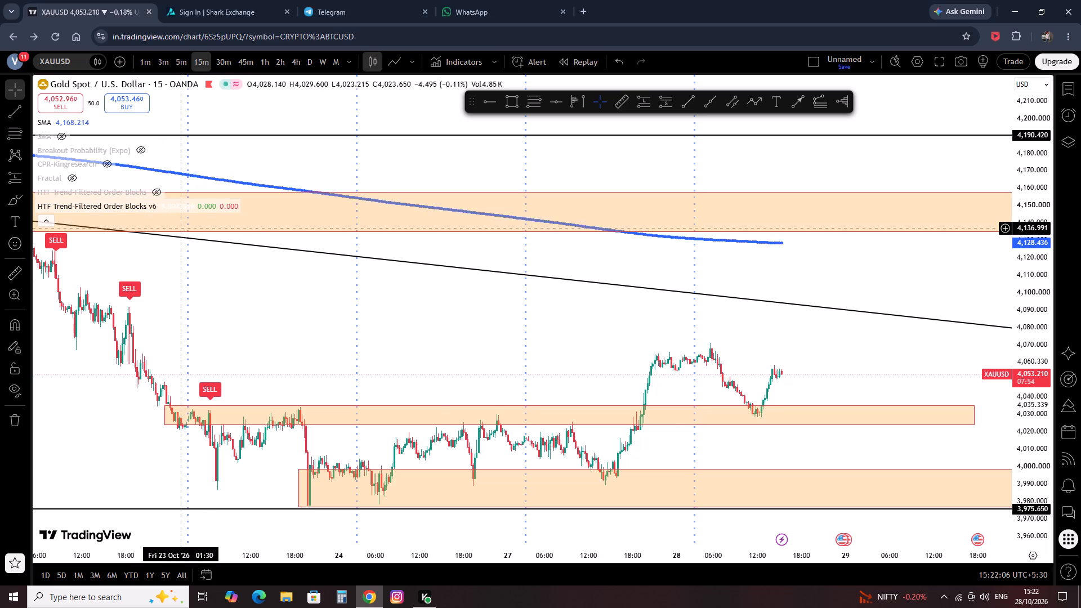
Toggle the visibility of HTF Trend-Filtered Order Blocks v6 to check its signals on the chart, leaving it hidden.
left_click(168, 203)
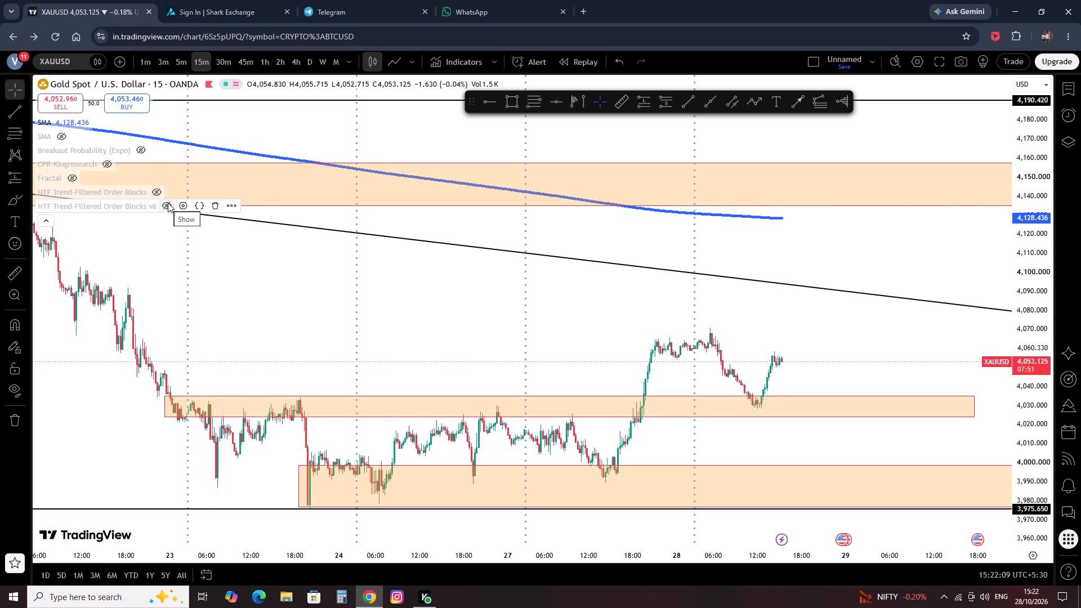
left_click(168, 203)
left_click(177, 213)
left_click(163, 209)
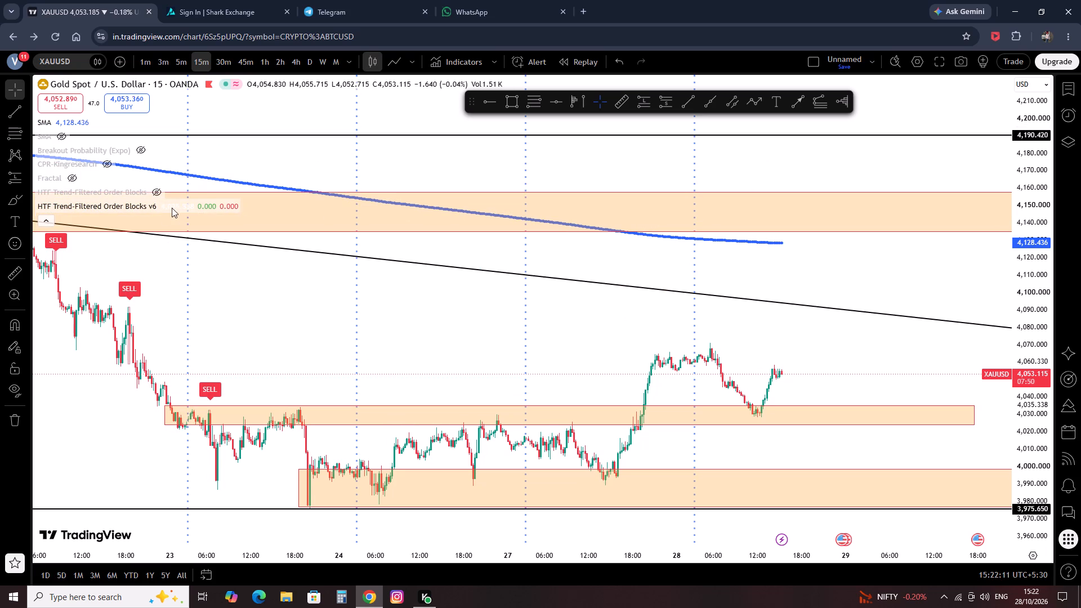
left_click(146, 207)
left_click(162, 203)
Show the original HTF Trend-Filtered Order Blocks indicator, toggling it off and on to compare its zones.
left_click(158, 190)
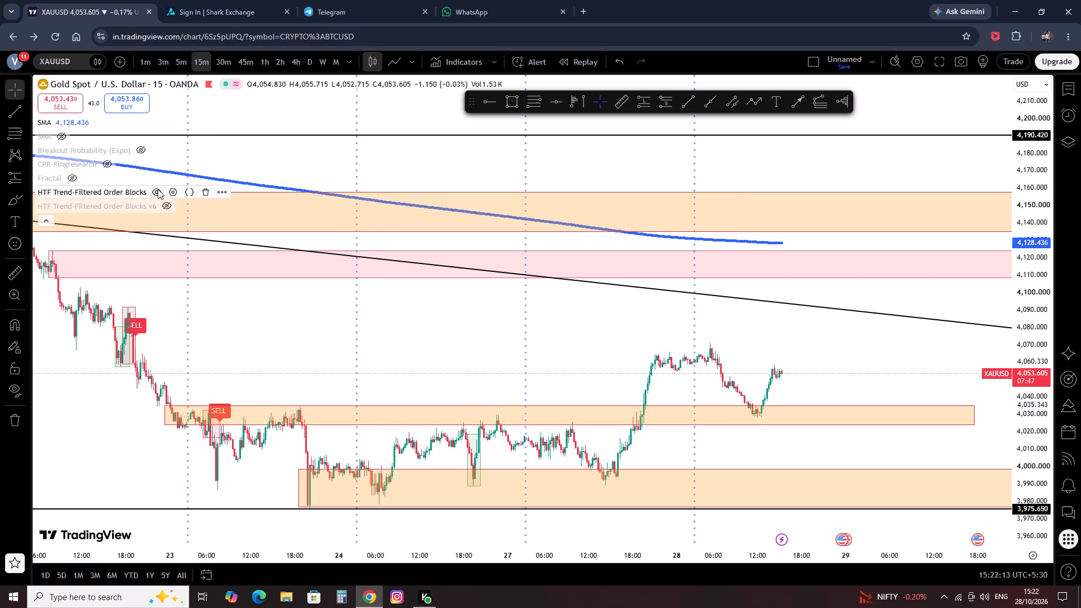
left_click(158, 189)
left_click(148, 193)
left_click(159, 192)
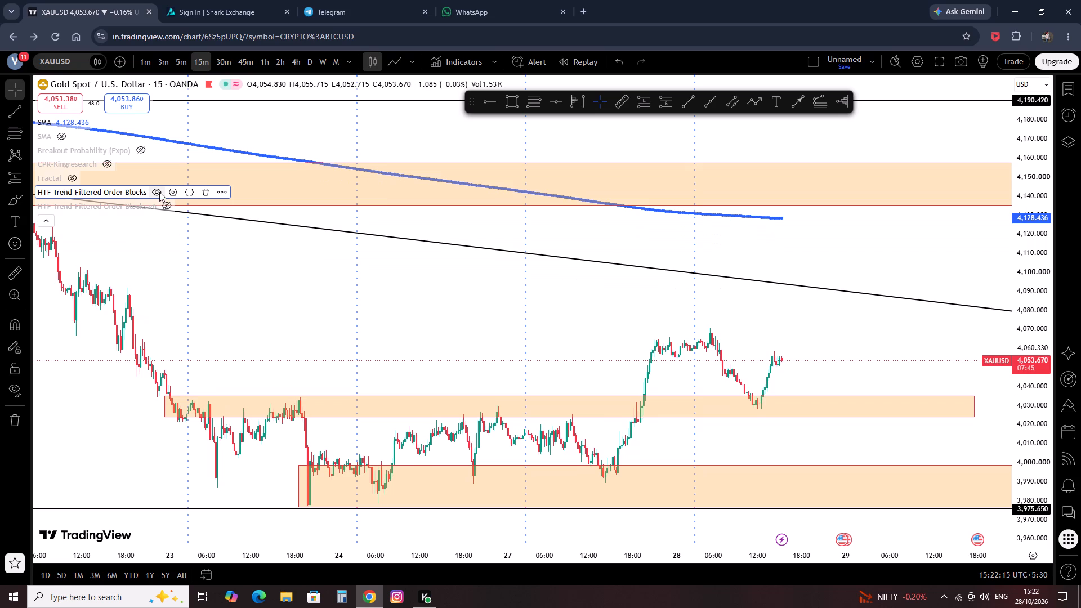
Turn off the Boxes graphic objects in the style settings of the HTF Trend-Filtered Order Blocks indicator.
left_click(169, 195)
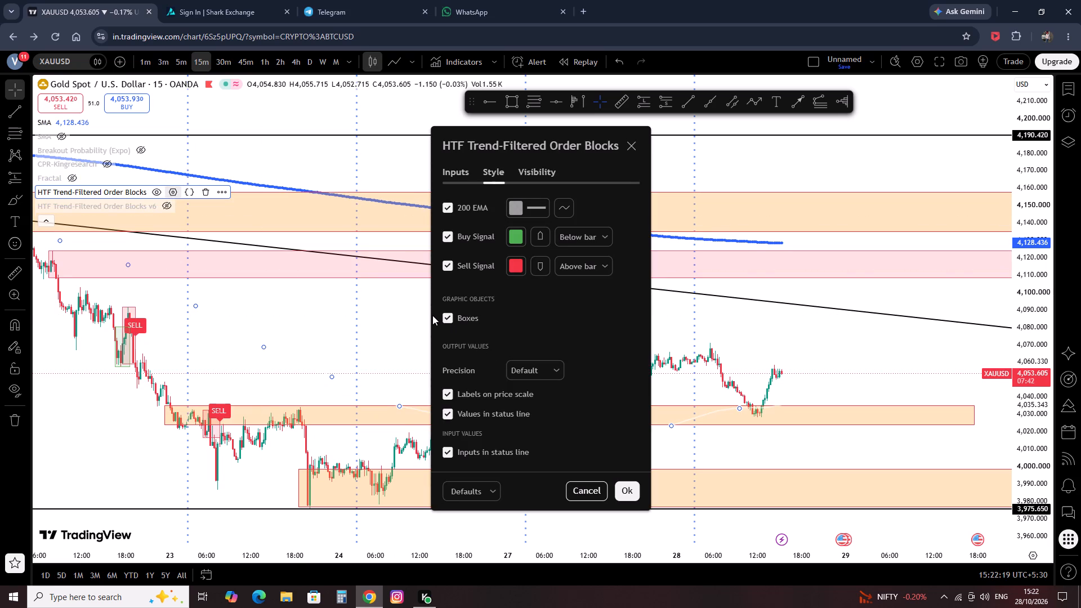
left_click(444, 319)
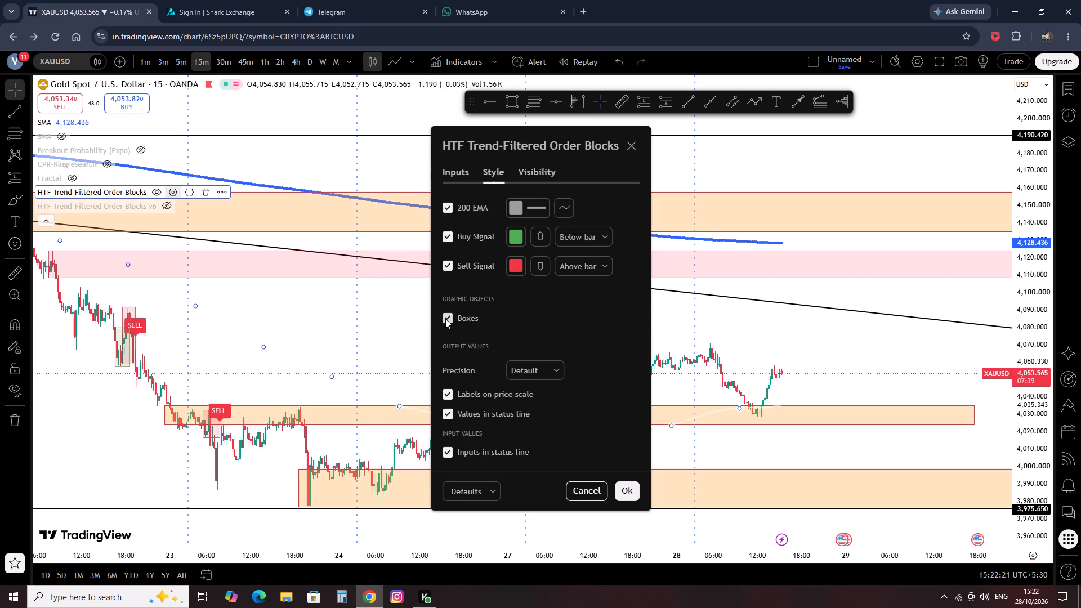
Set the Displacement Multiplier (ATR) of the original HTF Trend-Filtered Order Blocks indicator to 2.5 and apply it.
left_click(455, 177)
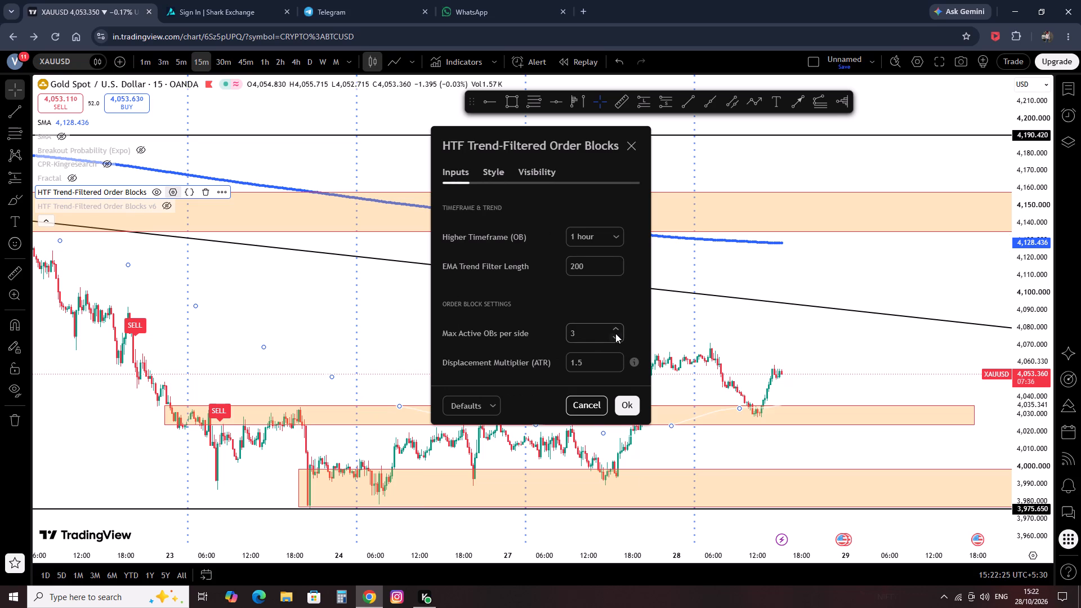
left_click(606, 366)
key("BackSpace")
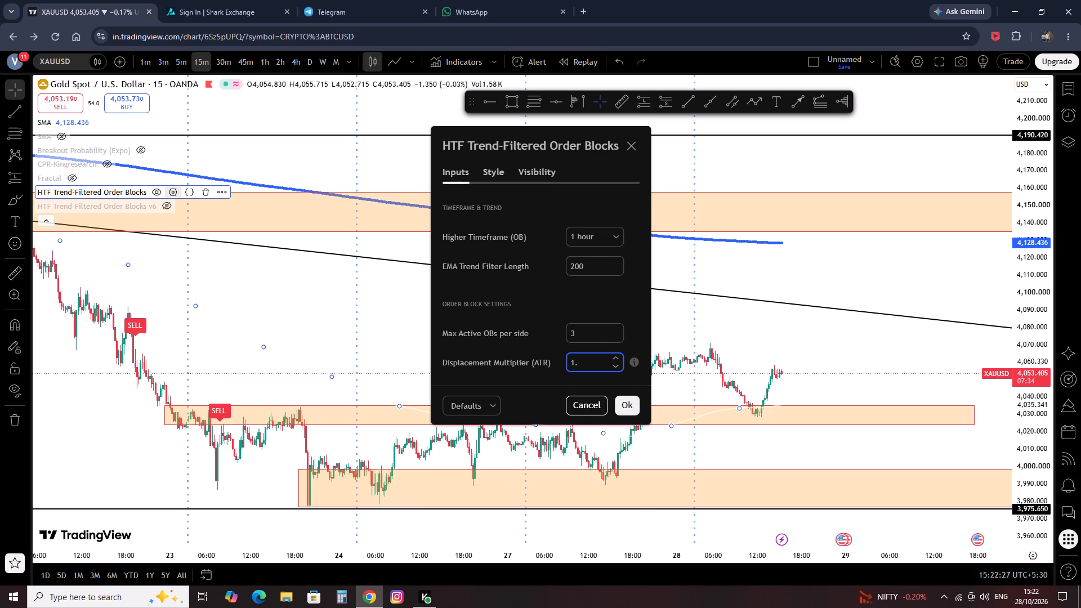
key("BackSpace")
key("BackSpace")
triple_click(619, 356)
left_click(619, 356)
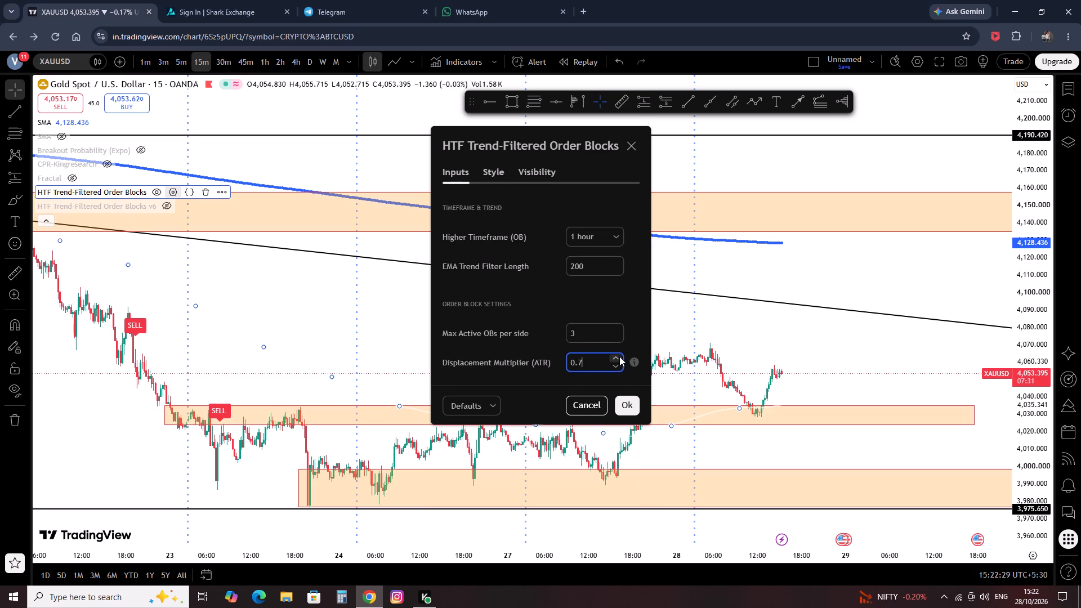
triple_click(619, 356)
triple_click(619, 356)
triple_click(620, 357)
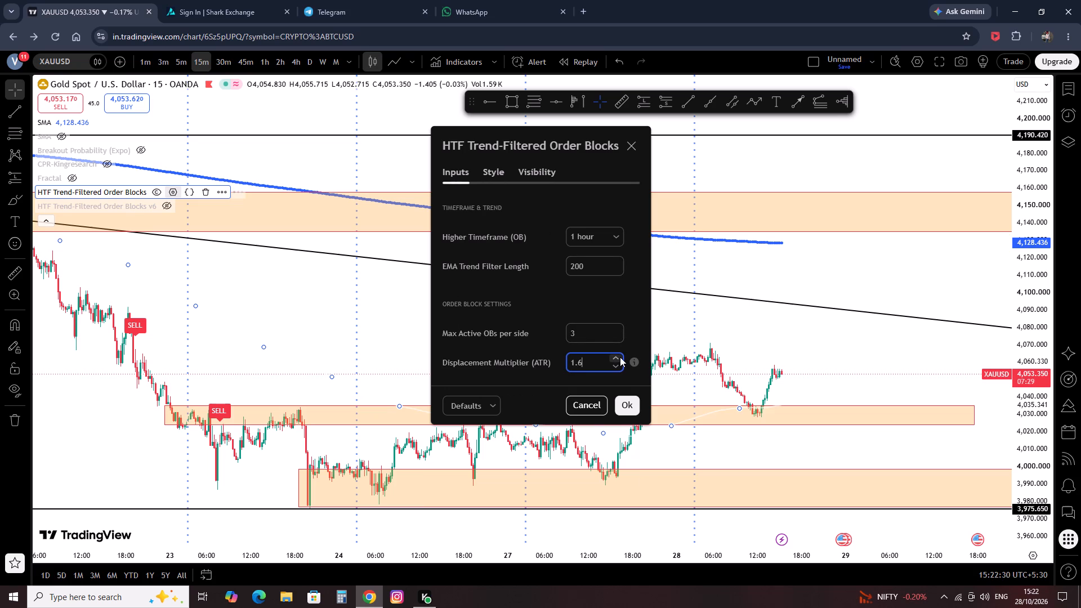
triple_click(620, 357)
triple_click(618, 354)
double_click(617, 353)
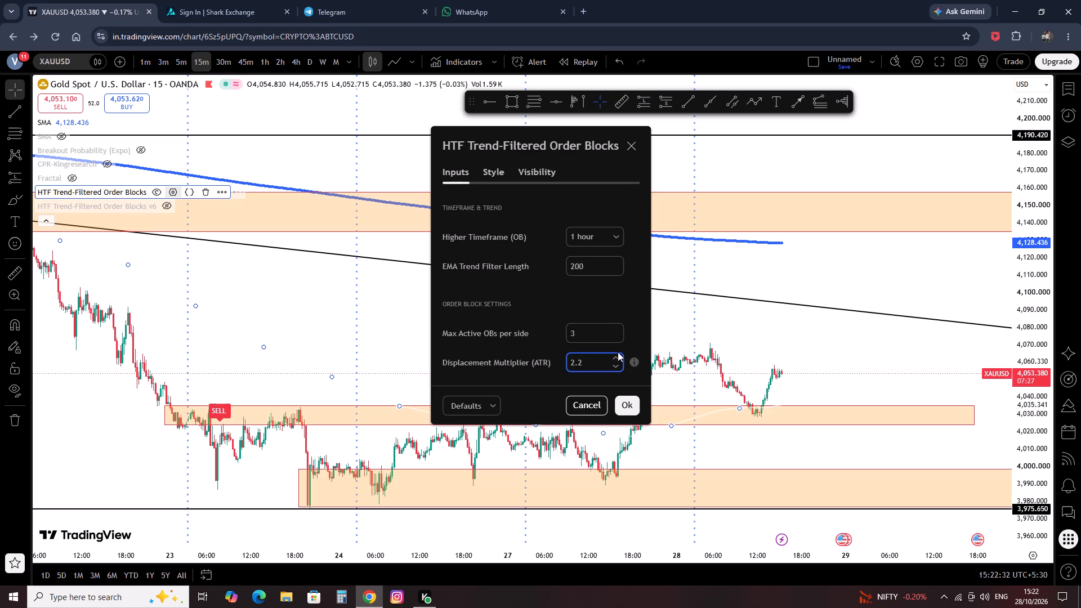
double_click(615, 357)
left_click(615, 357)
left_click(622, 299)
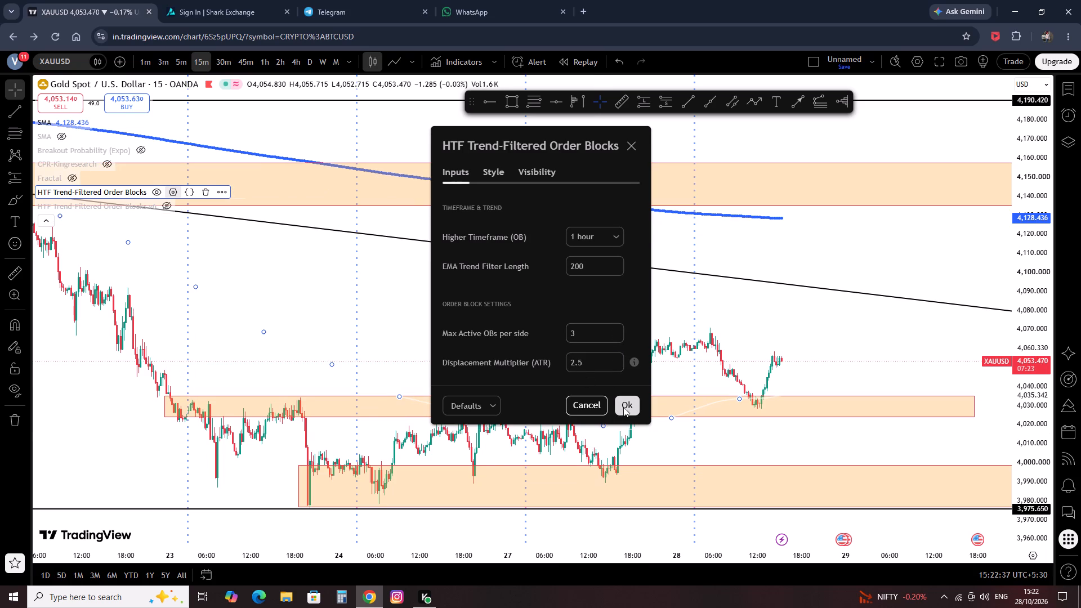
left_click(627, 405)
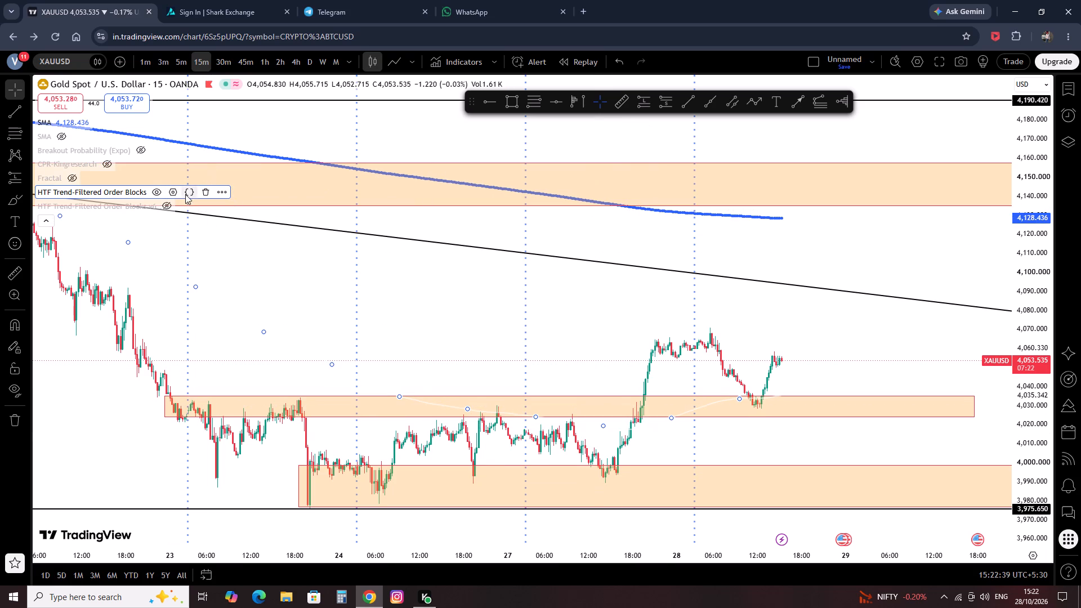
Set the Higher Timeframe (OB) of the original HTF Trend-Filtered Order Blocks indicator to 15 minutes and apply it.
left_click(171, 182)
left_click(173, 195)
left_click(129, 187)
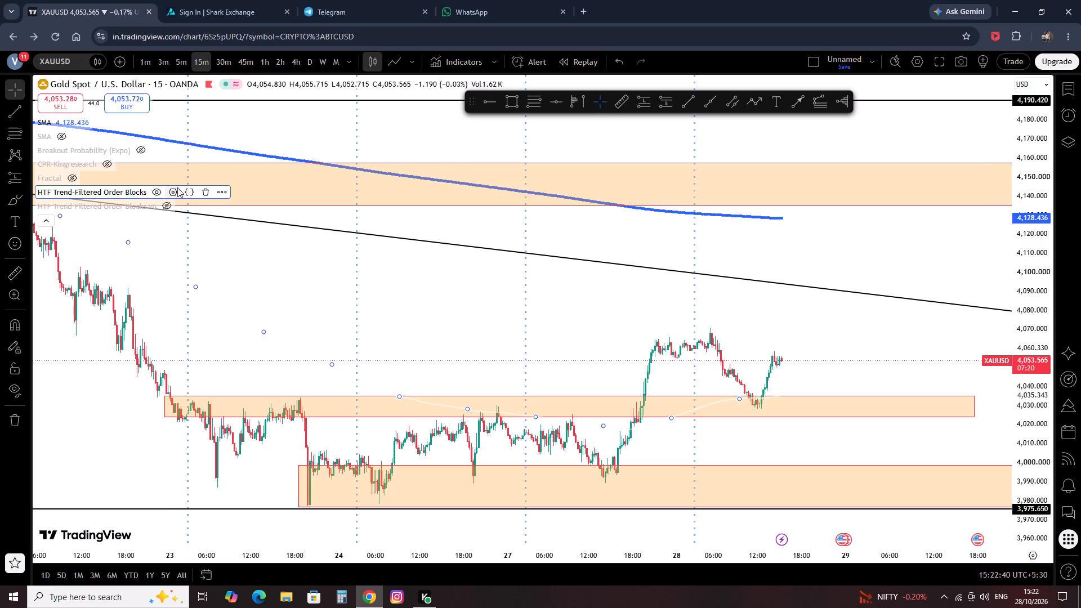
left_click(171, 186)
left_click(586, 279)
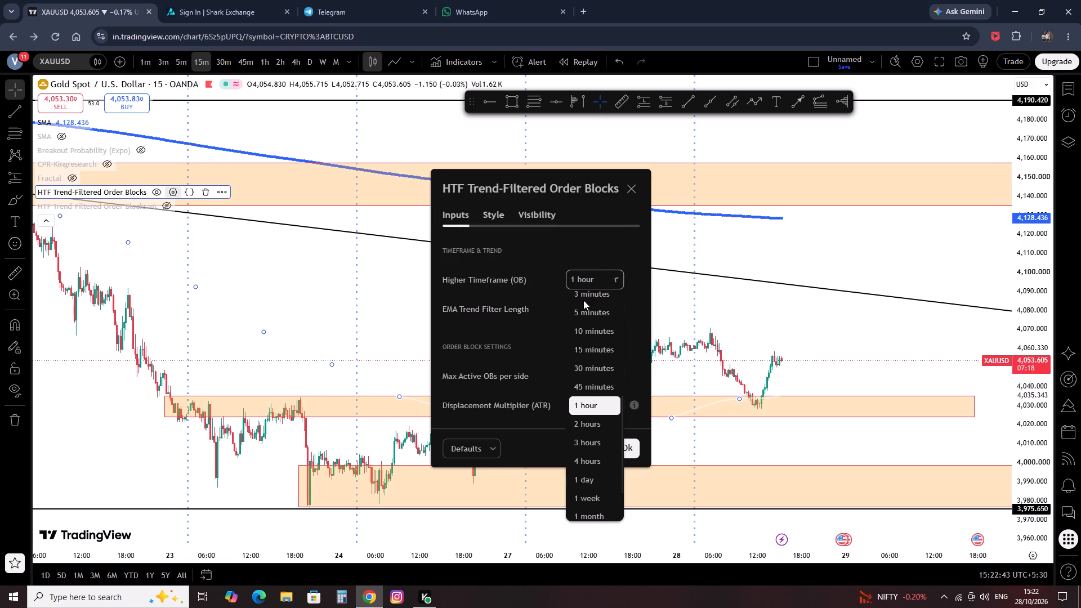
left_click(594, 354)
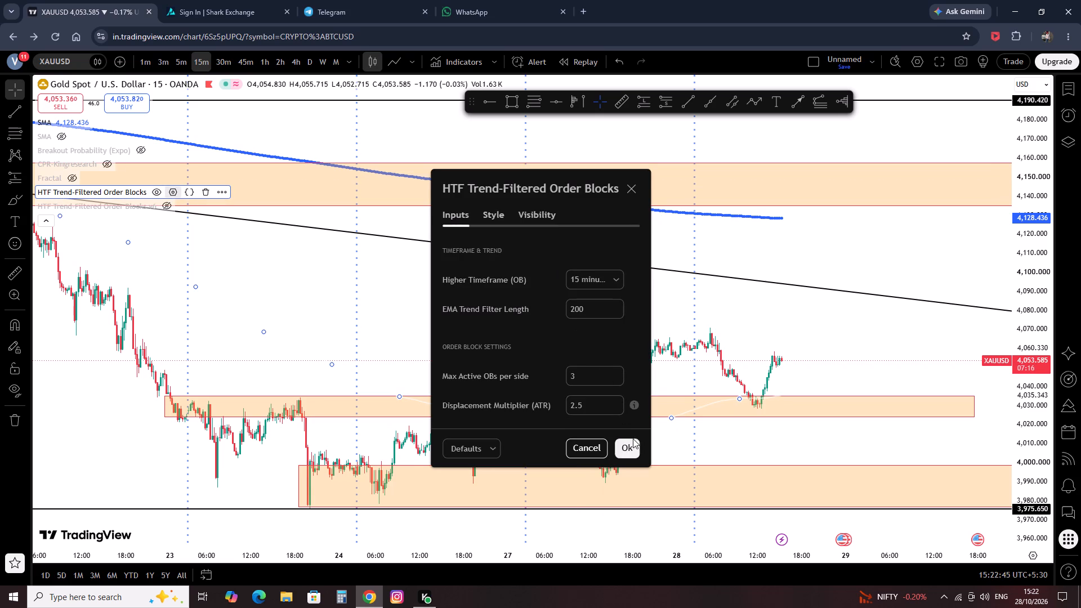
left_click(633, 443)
Examine the buy and sell signals against past price moves on the 15-minute chart, back to late September.
left_click(413, 319)
left_click_drag(401, 317, 581, 345)
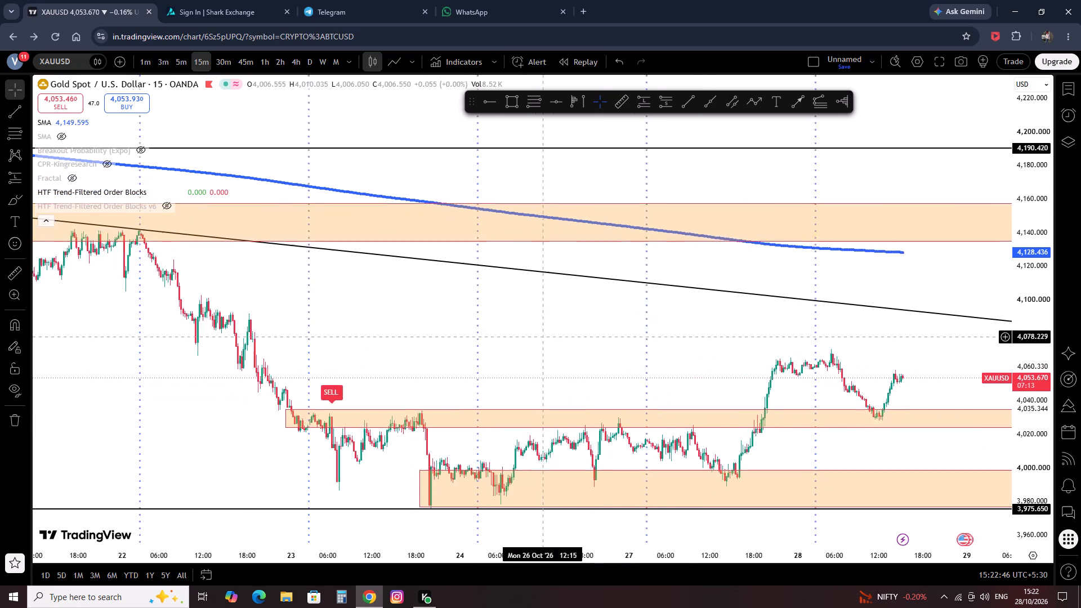
left_click_drag(581, 345, 927, 391)
scroll(792, 446, "up", 9)
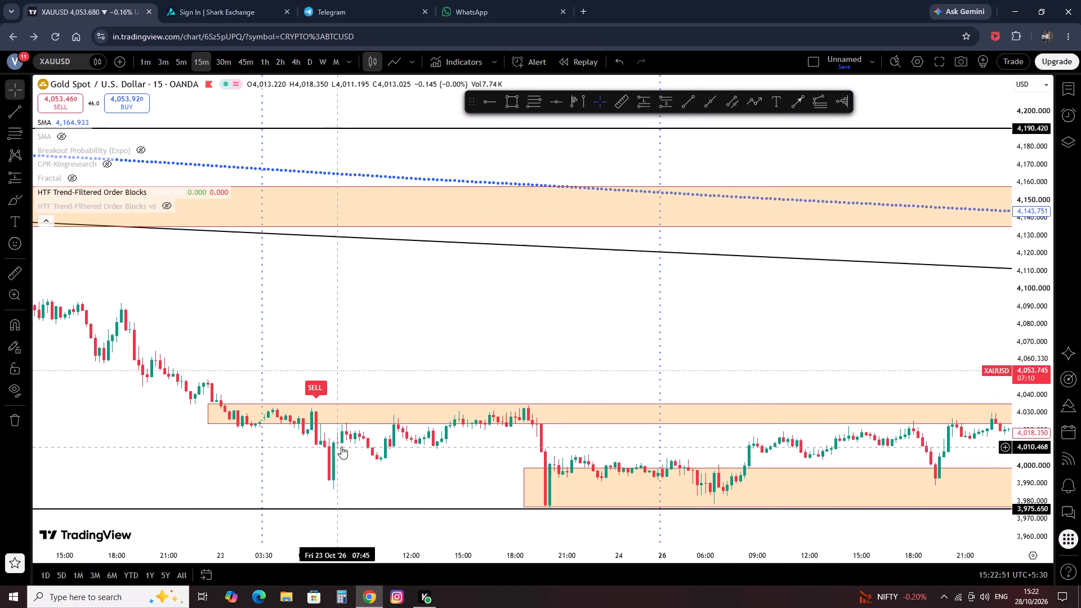
scroll(345, 446, "down", 20)
scroll(345, 446, "down", 2)
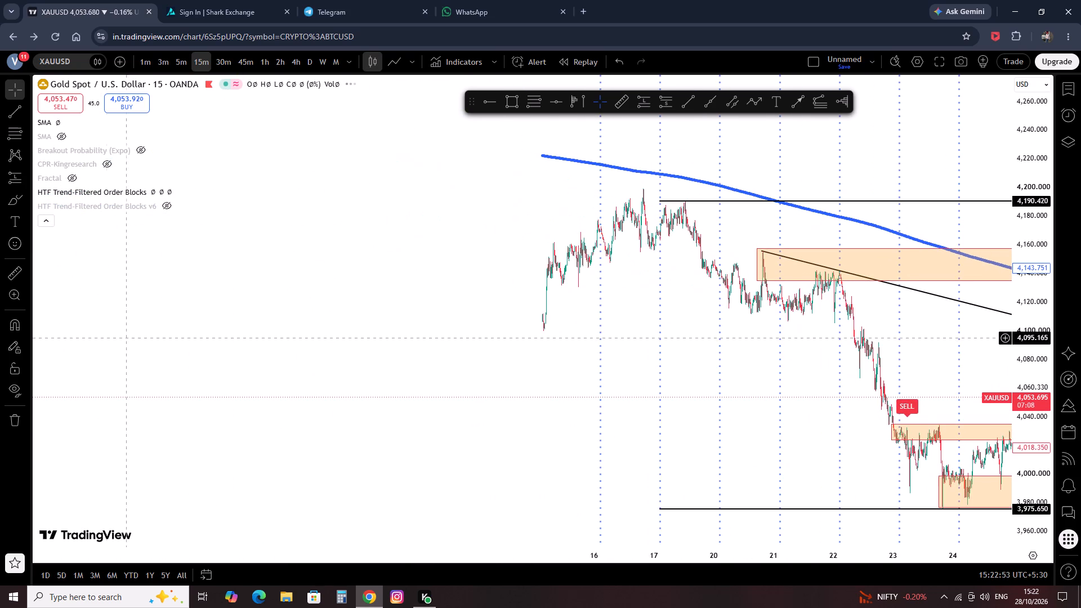
scroll(193, 342, "down", 1)
left_click_drag(537, 403, 397, 390)
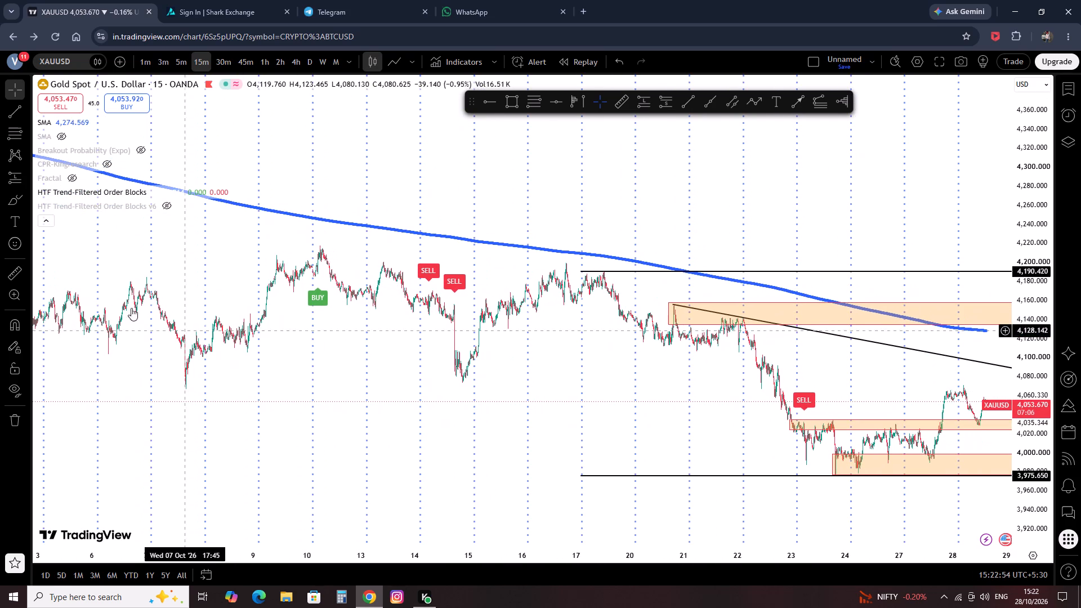
left_click(45, 222)
left_click_drag(115, 351, 341, 333)
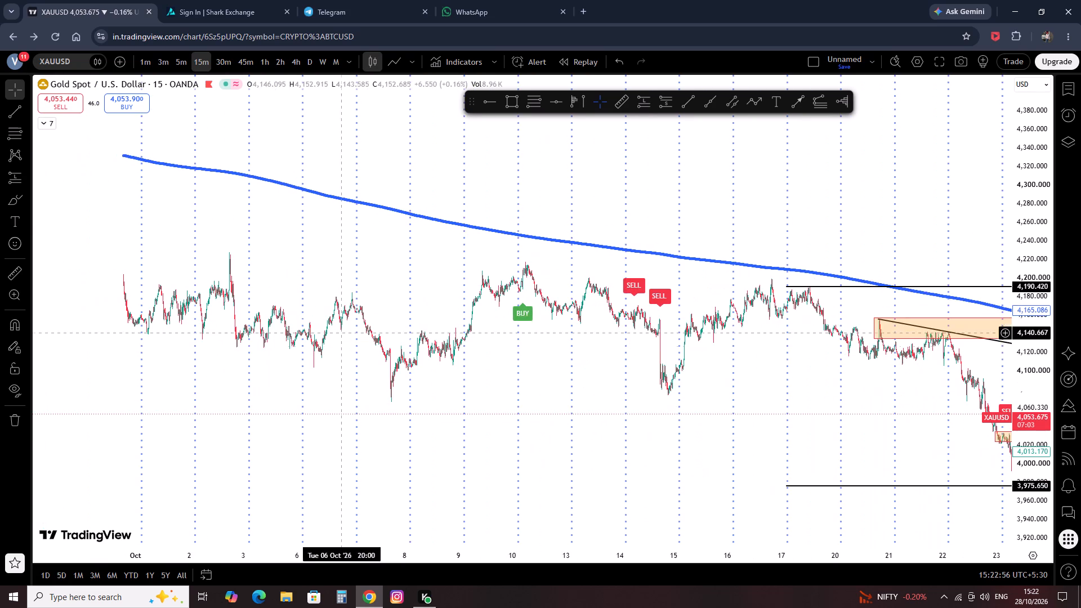
scroll(420, 354, "up", 7)
left_click_drag(197, 317, 608, 365)
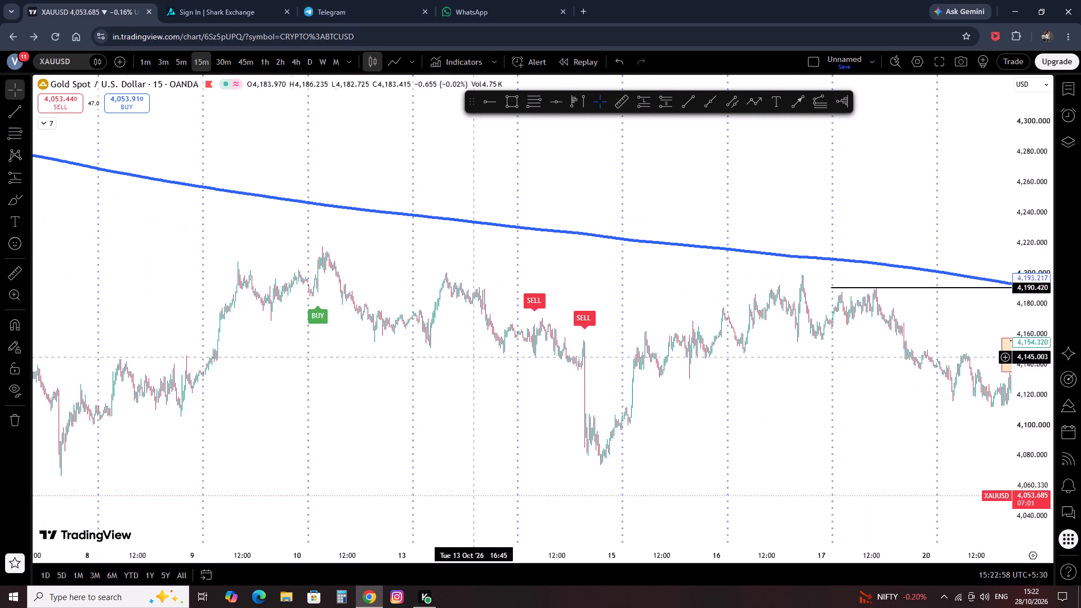
left_click_drag(608, 365, 640, 367)
scroll(640, 367, "up", 8)
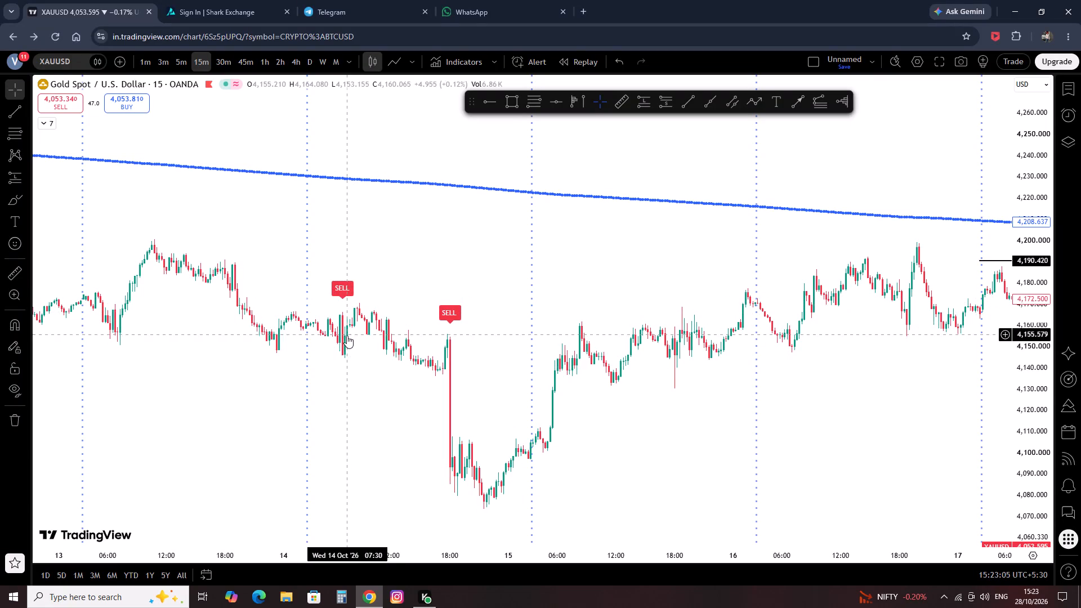
left_click_drag(221, 352, 531, 396)
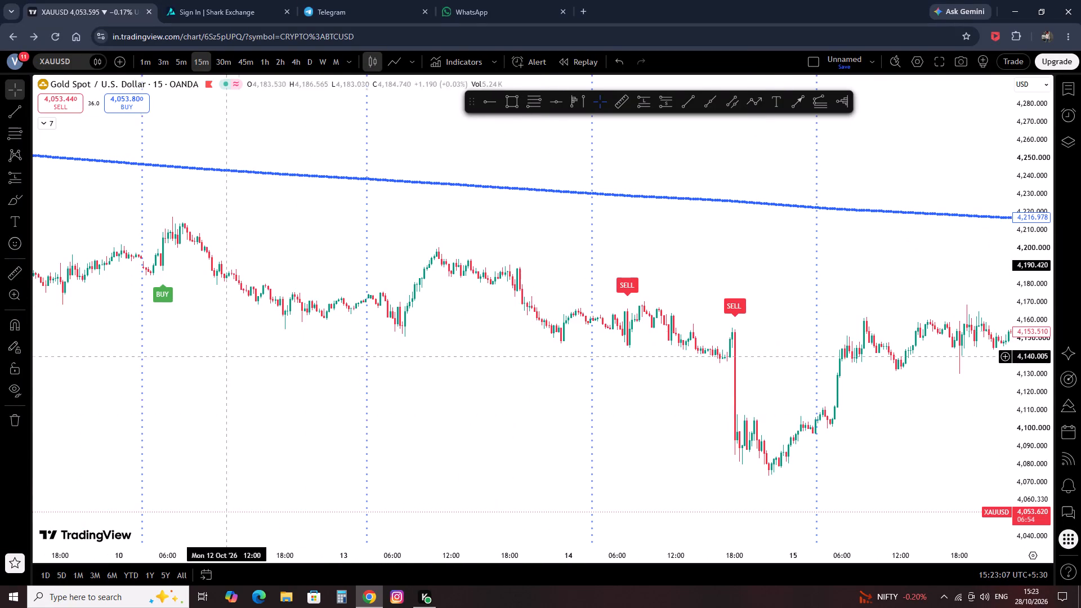
left_click_drag(97, 327, 240, 354)
left_click_drag(162, 329, 673, 403)
scroll(640, 403, "down", 13)
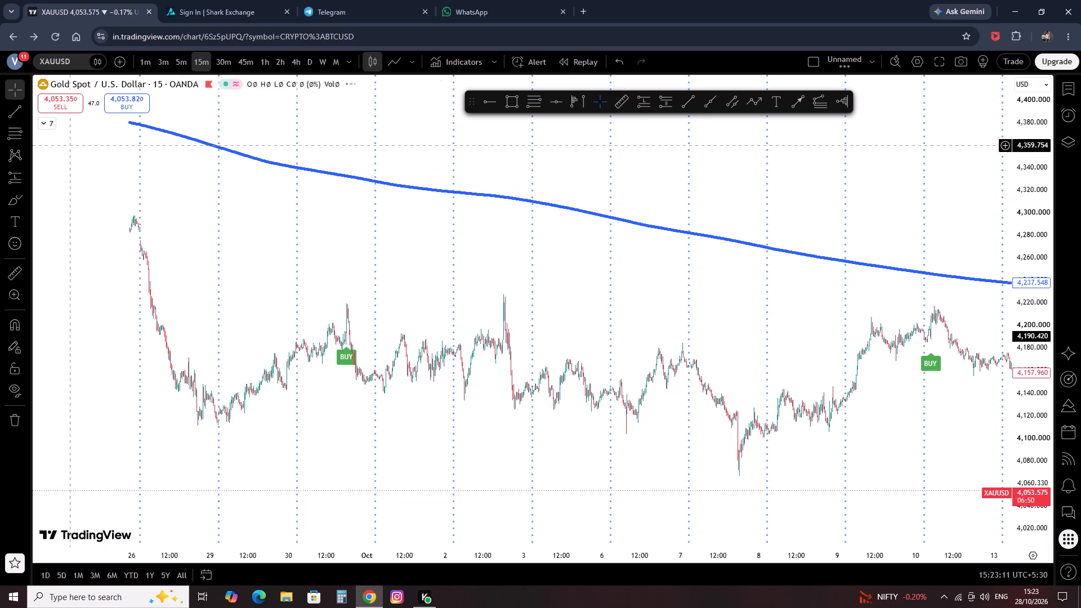
Expand the indicator legend and remove the original HTF Trend-Filtered Order Blocks indicator from the chart.
left_click(33, 124)
left_click(39, 124)
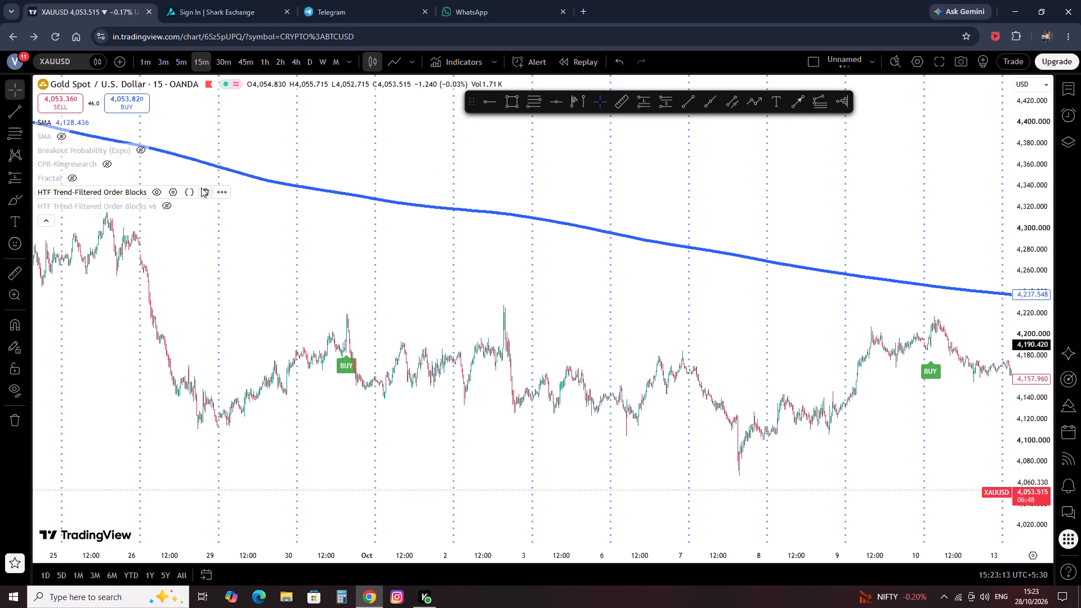
left_click(201, 187)
Show the HTF Trend-Filtered Order Blocks v6 indicator and review its input settings, keeping them as they are.
left_click(165, 194)
left_click(185, 190)
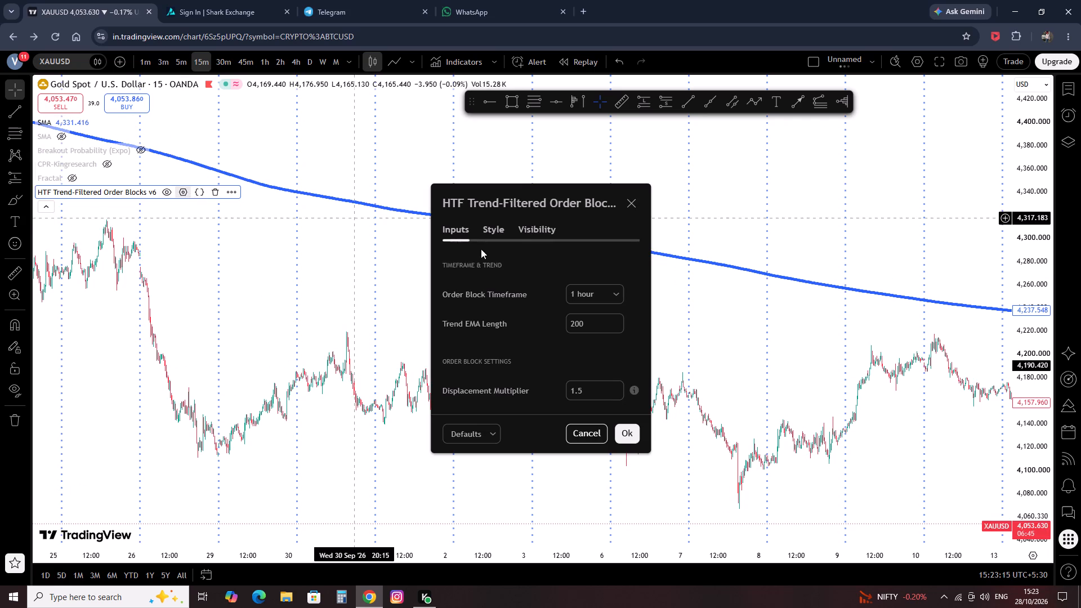
left_click(633, 444)
left_click(633, 437)
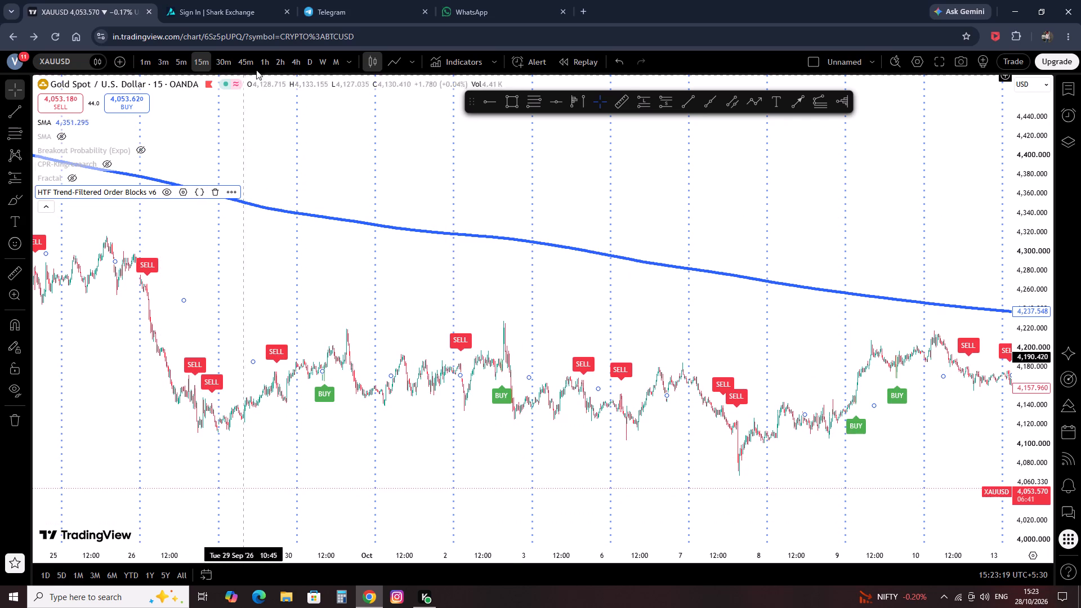
Switch the XAUUSD chart to the 1-hour timeframe.
left_click(272, 65)
Examine the v6 indicator's buy and sell signals on the 1-hour chart from early October to the latest candles.
scroll(548, 310, "up", 6)
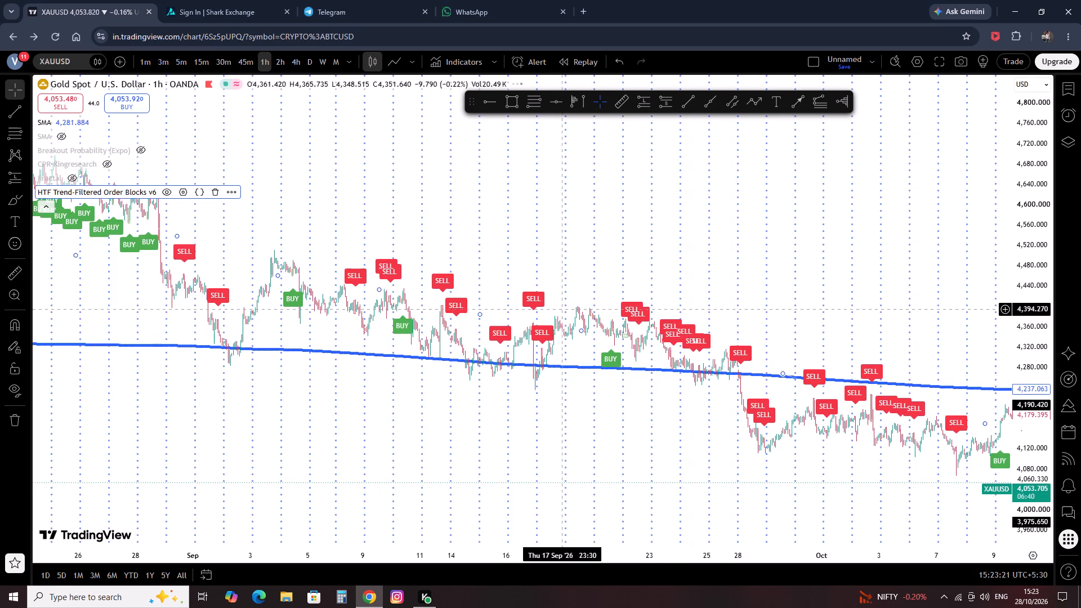
scroll(680, 316, "up", 15)
left_click_drag(833, 321, 707, 332)
left_click_drag(778, 297, 659, 310)
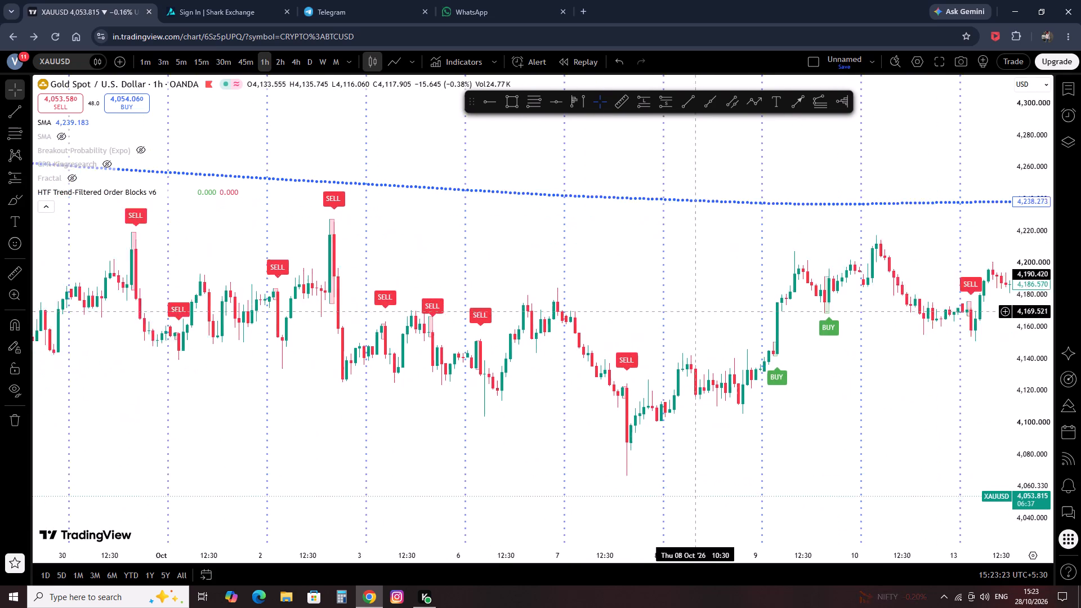
left_click_drag(659, 310, 481, 325)
left_click_drag(631, 359, 533, 382)
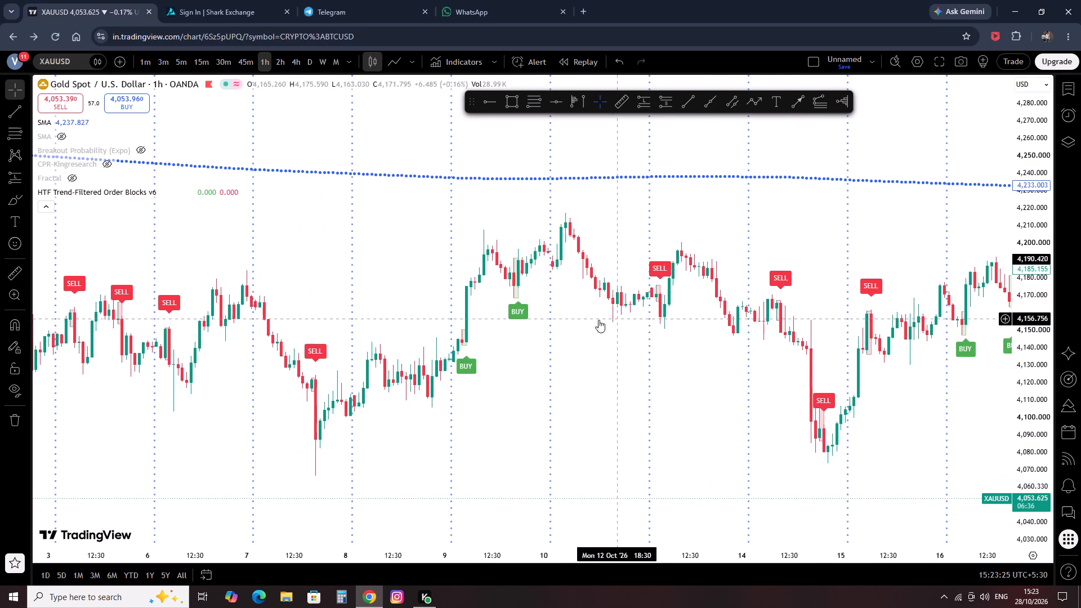
left_click_drag(589, 343, 259, 375)
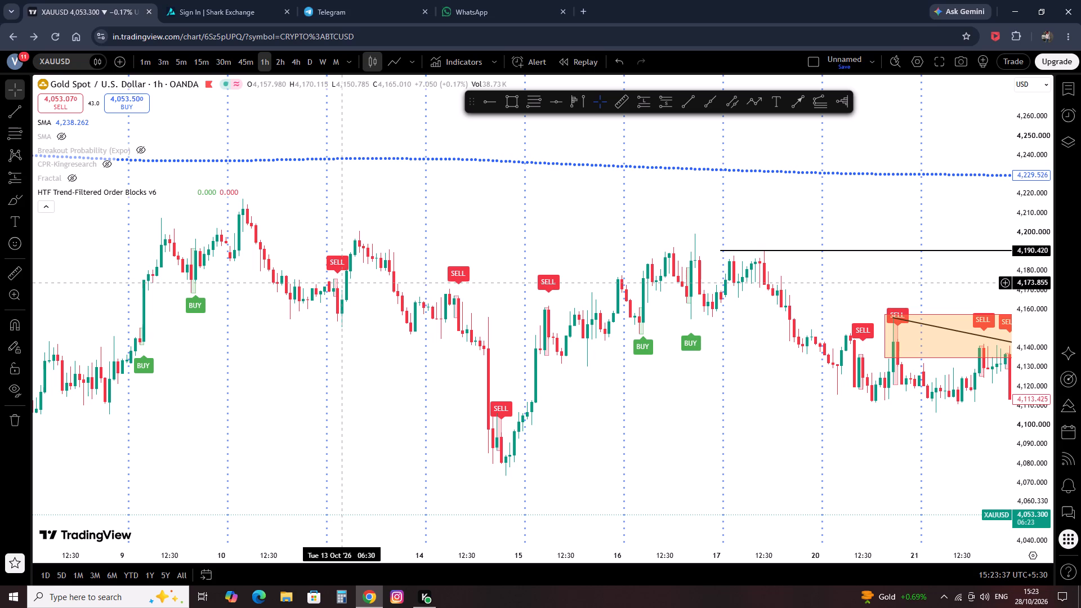
scroll(342, 283, "up", 1)
scroll(467, 383, "up", 1)
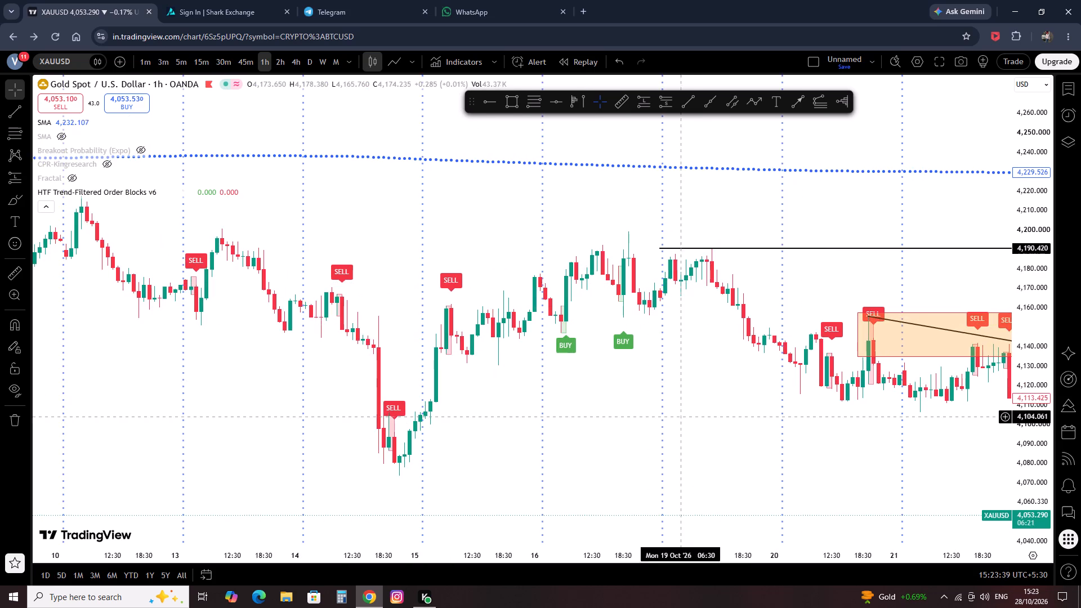
left_click_drag(703, 416, 282, 395)
left_click_drag(525, 370, 330, 376)
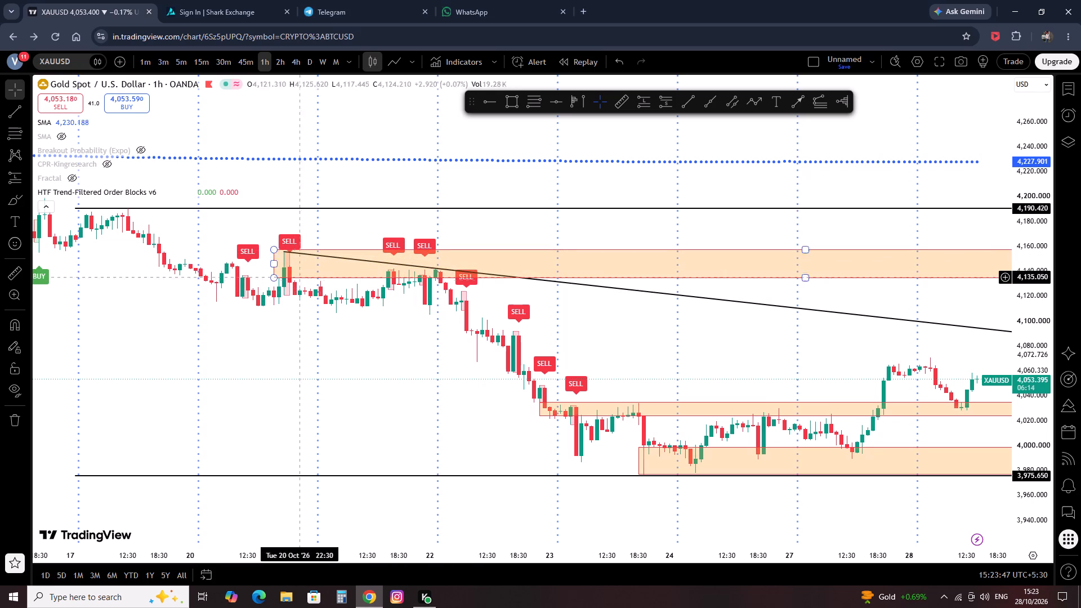
left_click_drag(302, 239, 359, 235)
left_click(359, 235)
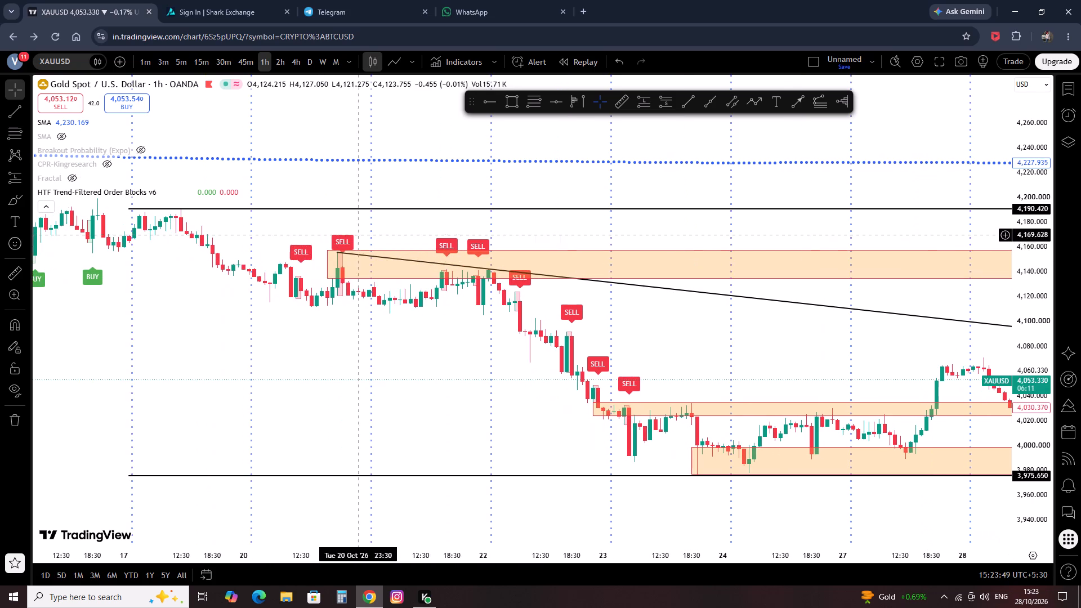
scroll(355, 263, "down", 2)
Set the Displacement Multiplier of HTF Trend-Filtered Order Blocks v6 to 2.5 in its input settings.
left_click_drag(124, 189, 133, 187)
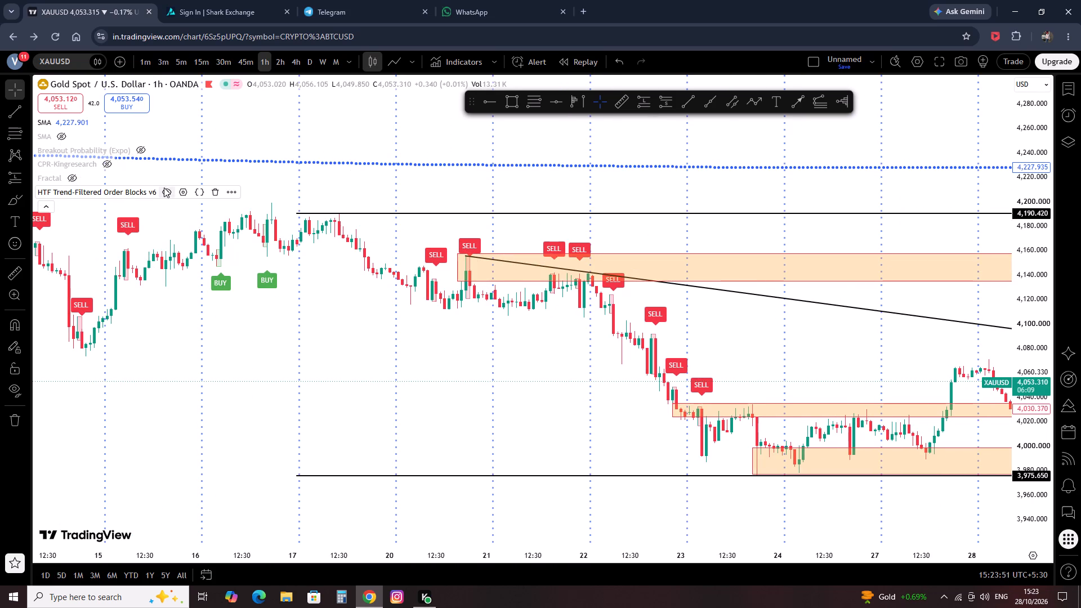
left_click(182, 187)
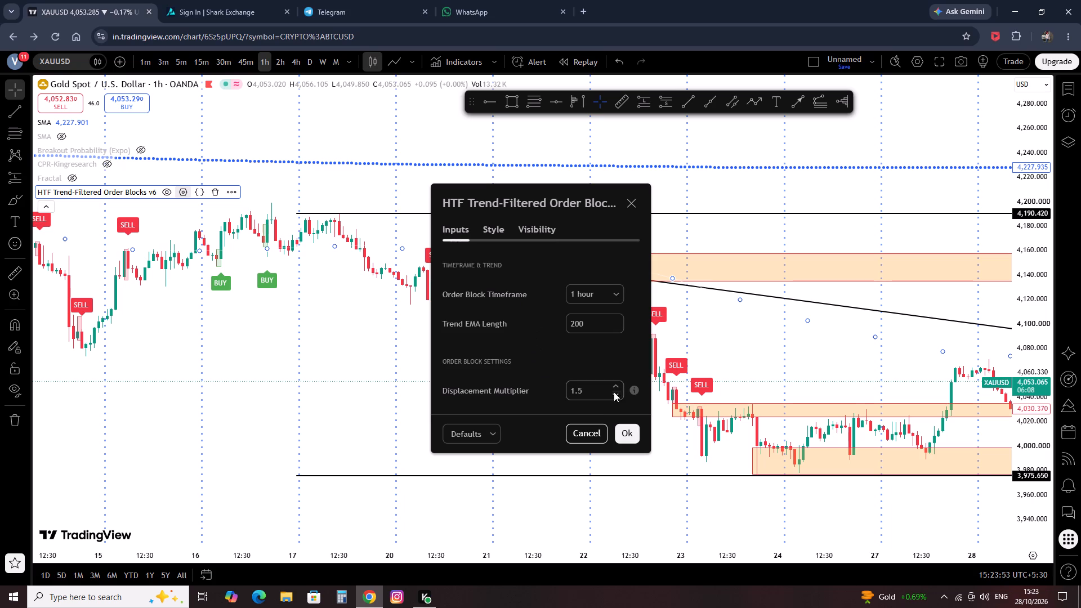
double_click(616, 383)
double_click(613, 394)
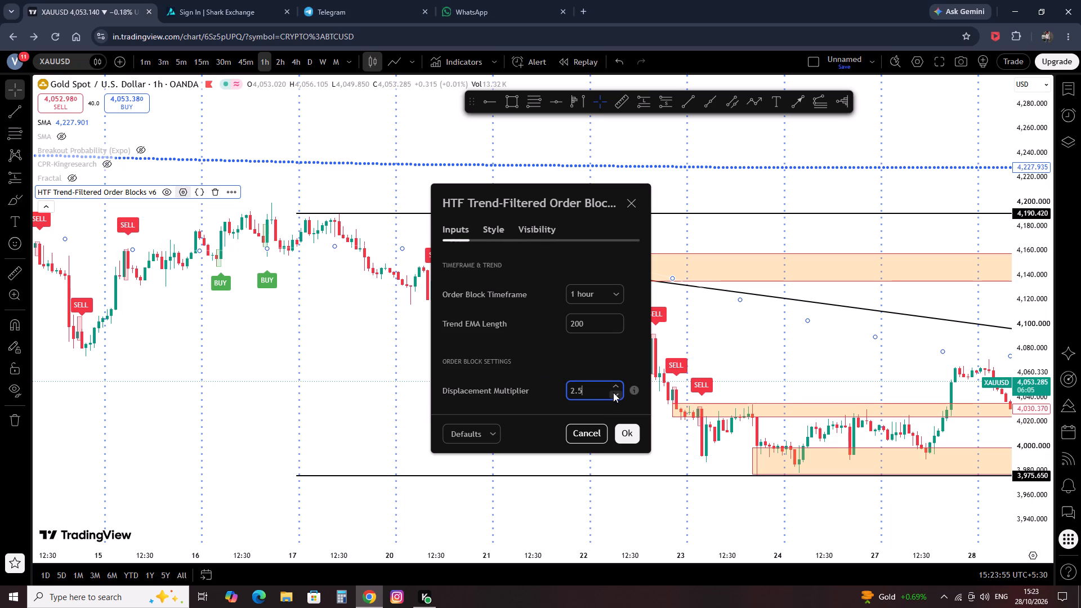
left_click(613, 384)
left_click(597, 368)
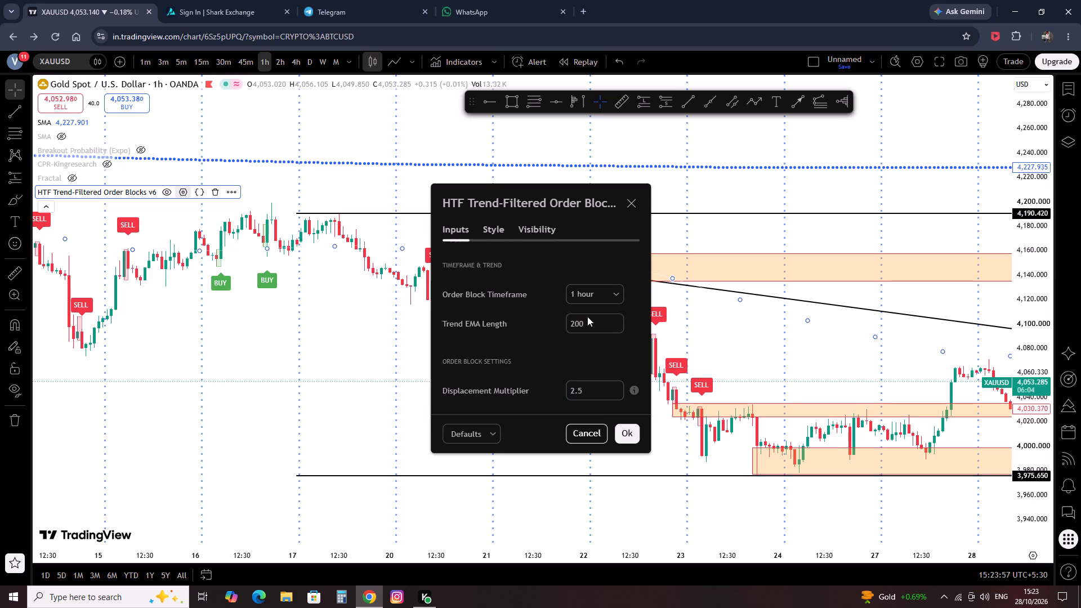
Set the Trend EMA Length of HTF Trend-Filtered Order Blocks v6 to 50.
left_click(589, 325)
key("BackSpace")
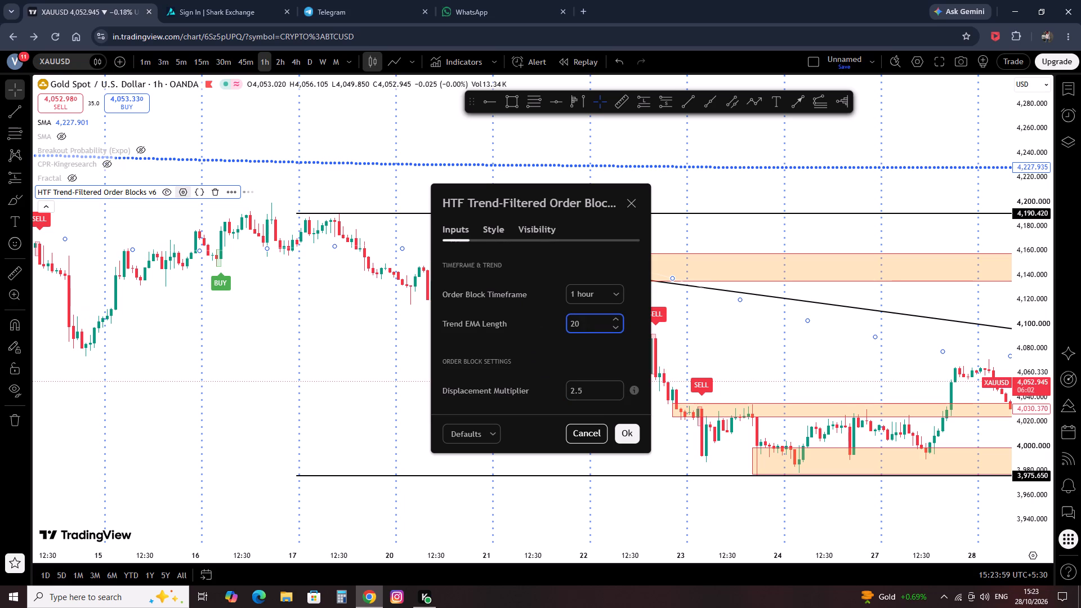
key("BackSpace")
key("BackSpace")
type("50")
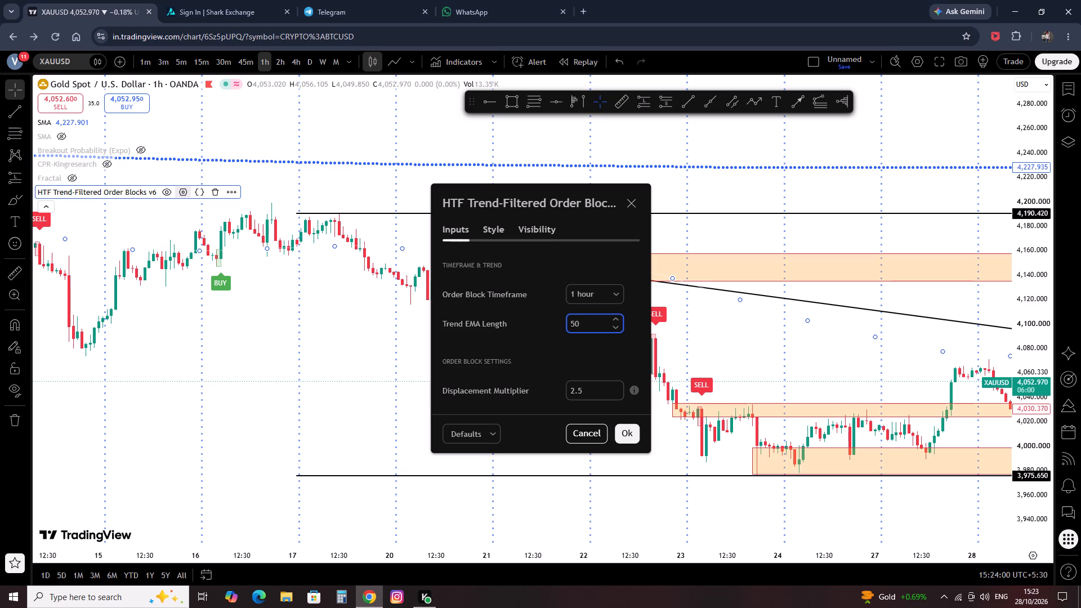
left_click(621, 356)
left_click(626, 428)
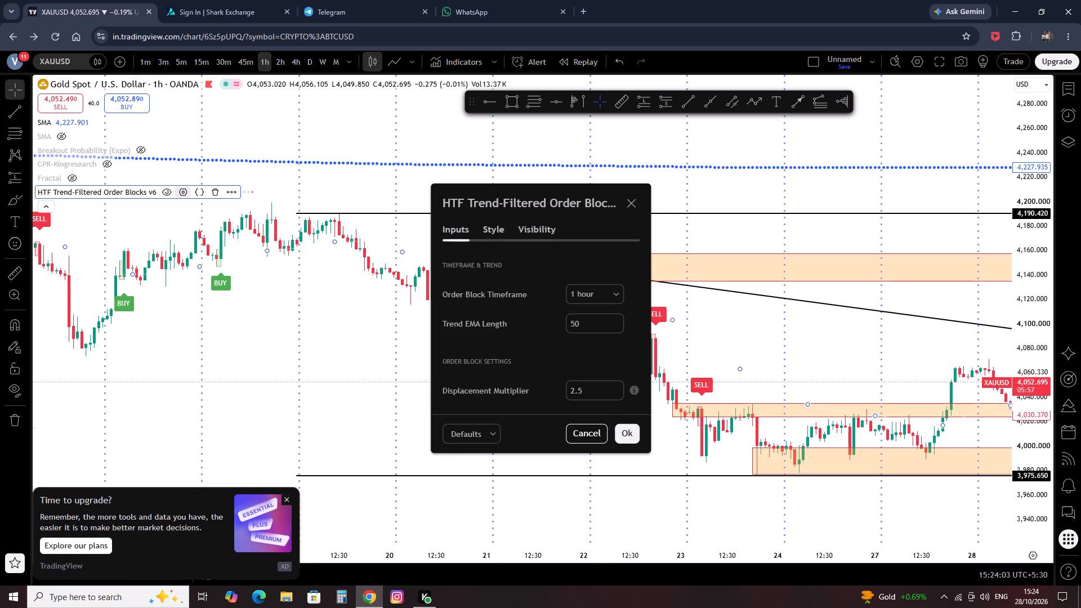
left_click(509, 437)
Turn off Boxes and Inputs in status line in the style settings of HTF Trend-Filtered Order Blocks v6.
scroll(509, 437, "up", 2)
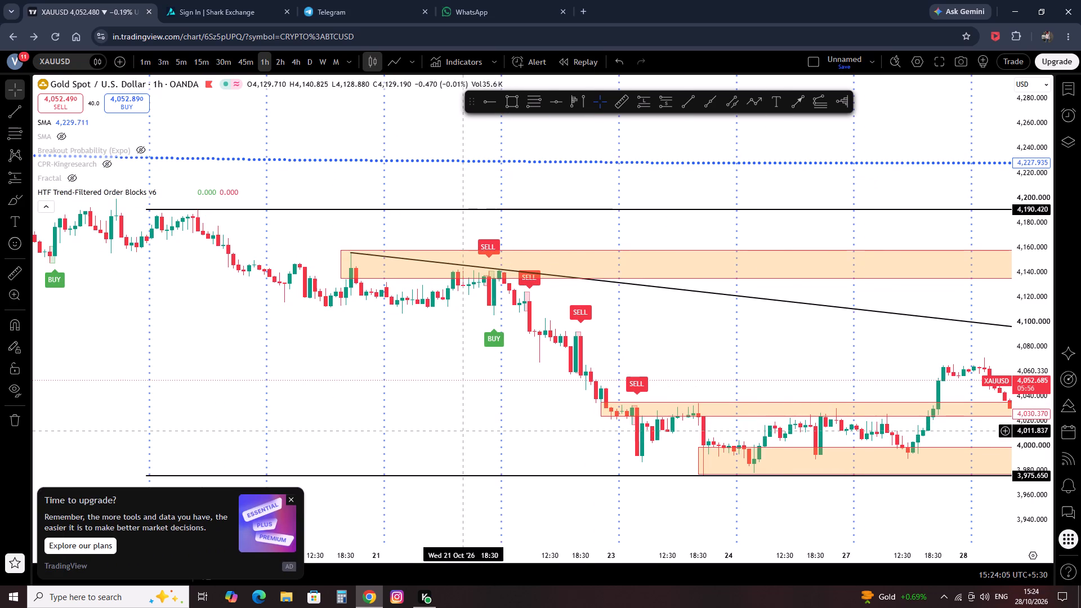
scroll(401, 431, "down", 3)
left_click(187, 195)
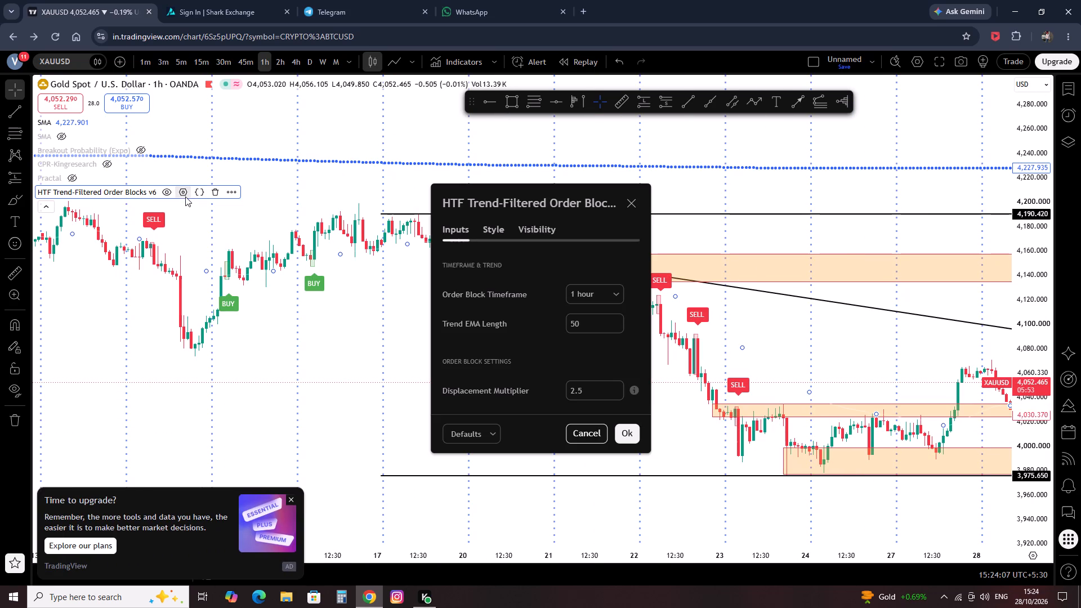
left_click(494, 227)
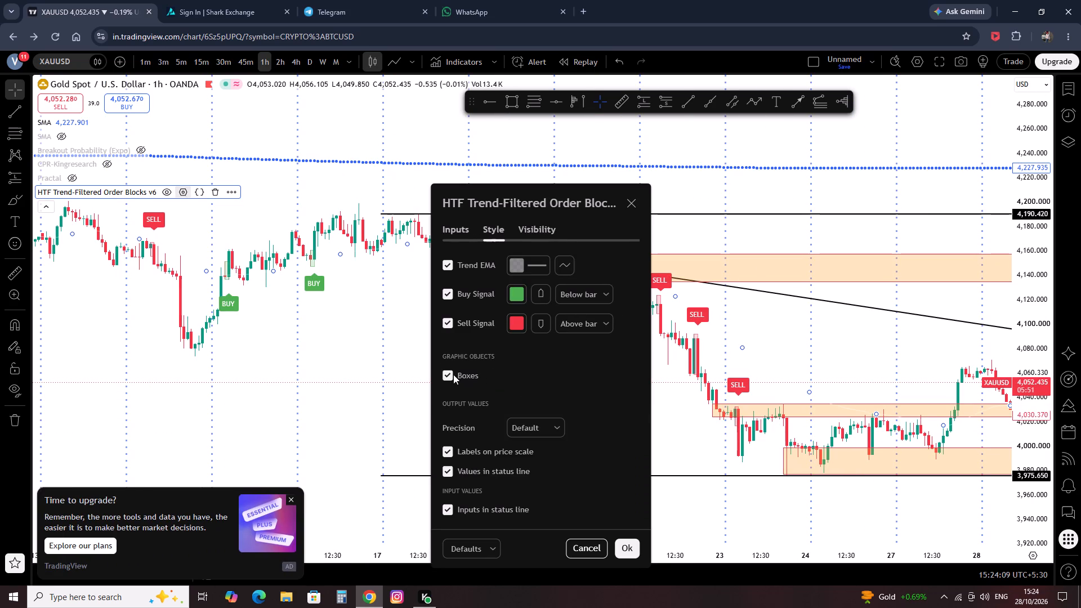
left_click(453, 374)
left_click(450, 512)
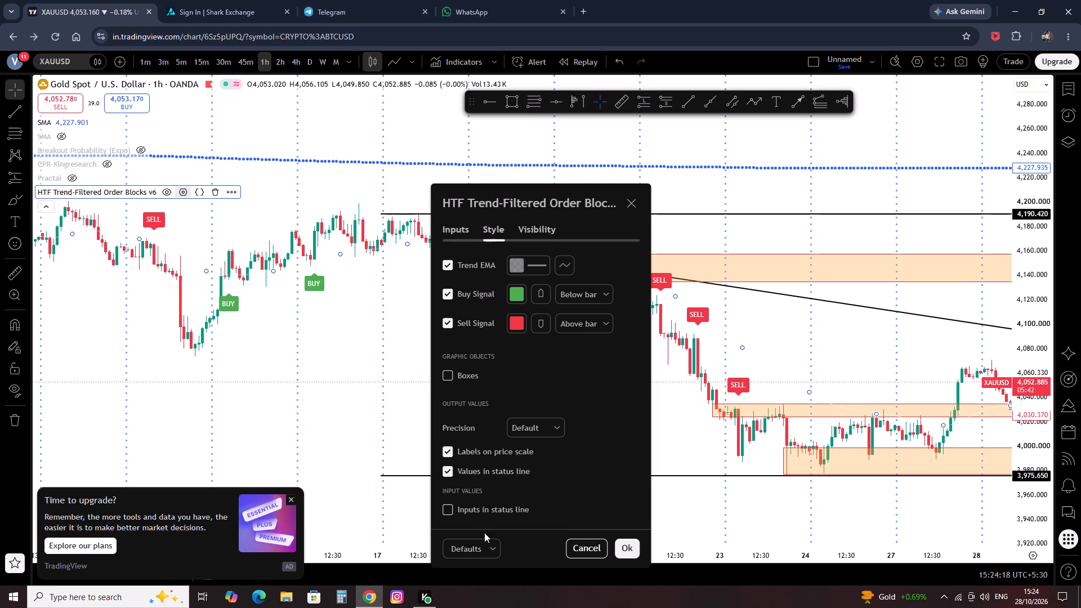
left_click(621, 548)
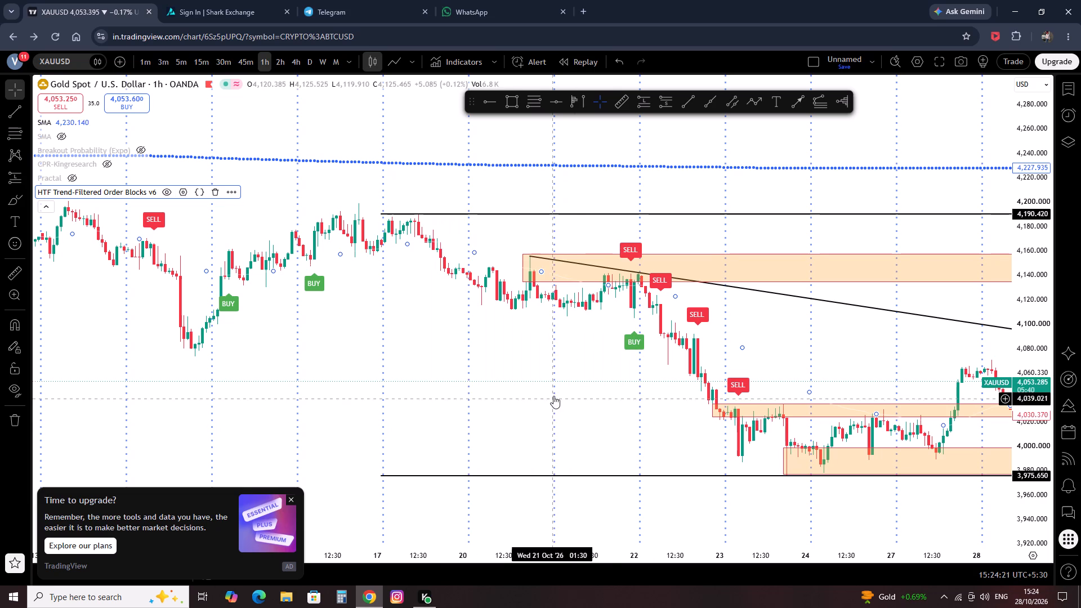
Examine the v6 indicator's buy and sell signals on the 1-hour chart back to late September.
left_click(553, 396)
left_click_drag(302, 379, 501, 378)
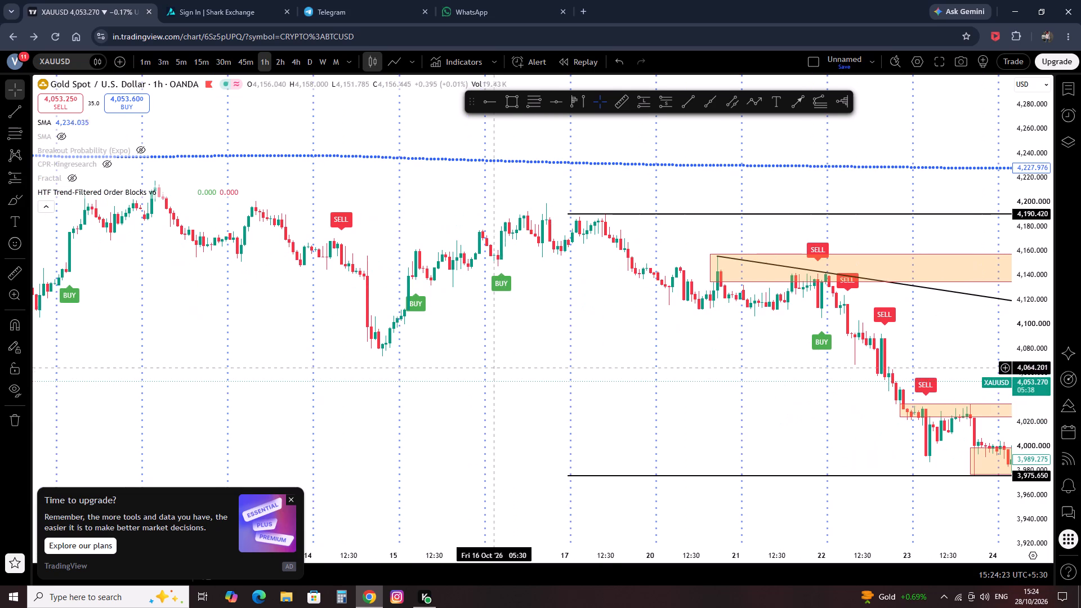
left_click_drag(168, 393, 197, 387)
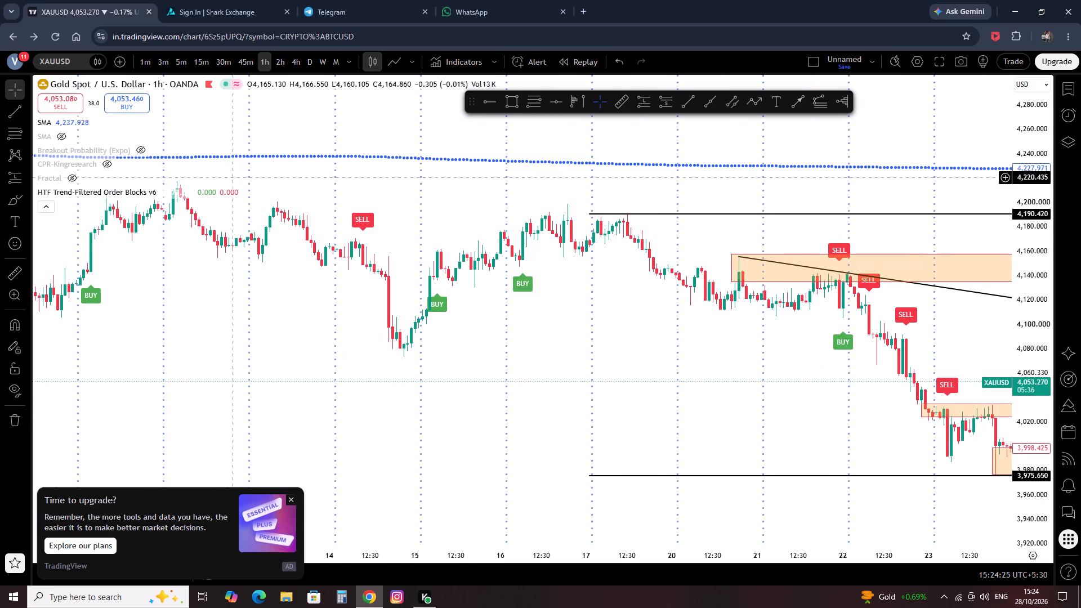
scroll(290, 227, "down", 7)
scroll(368, 303, "up", 1)
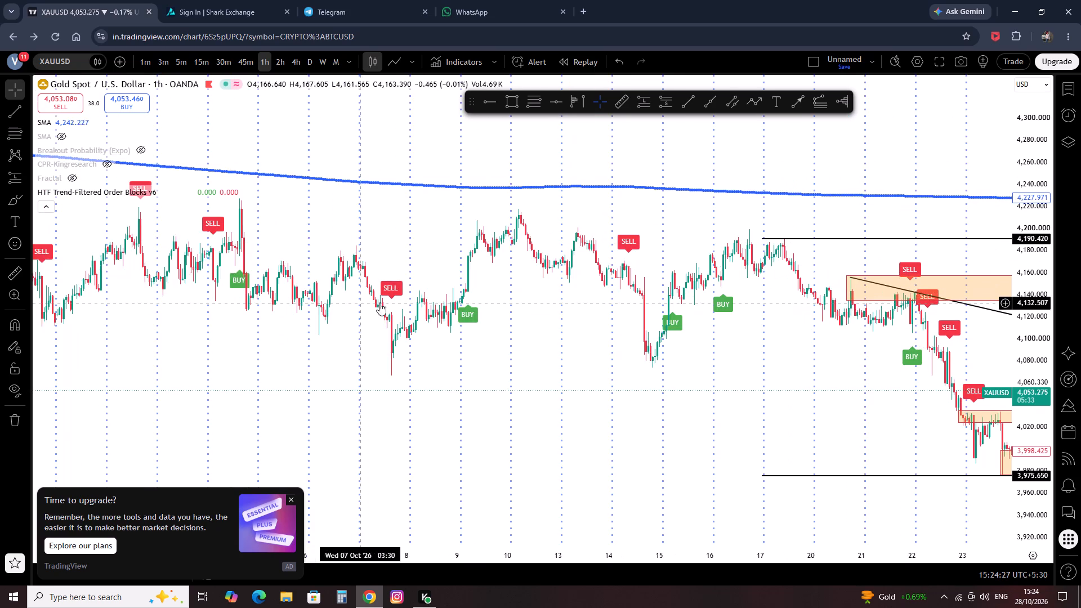
scroll(379, 303, "up", 2)
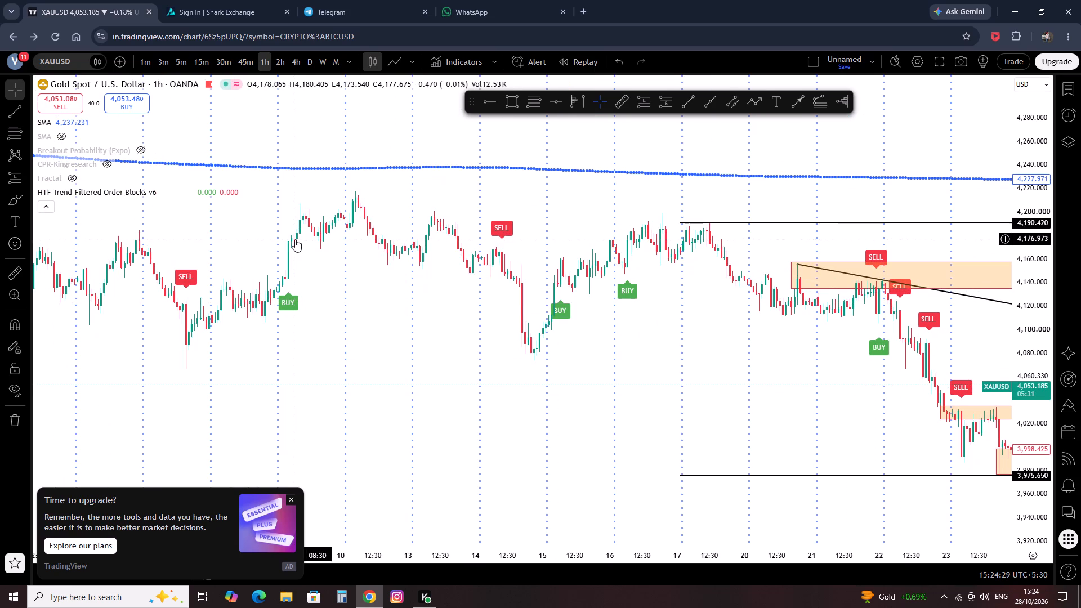
left_click_drag(201, 357, 561, 420)
left_click_drag(298, 388, 468, 405)
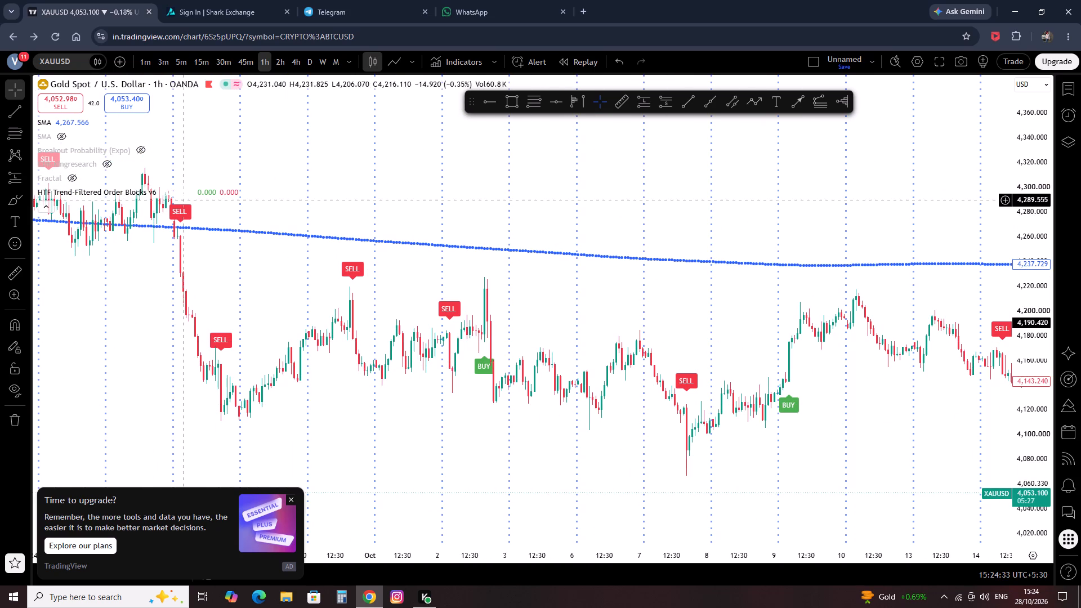
Set the Order Block Timeframe of HTF Trend-Filtered Order Blocks v6 to 15 minutes.
left_click(182, 200)
left_click(182, 196)
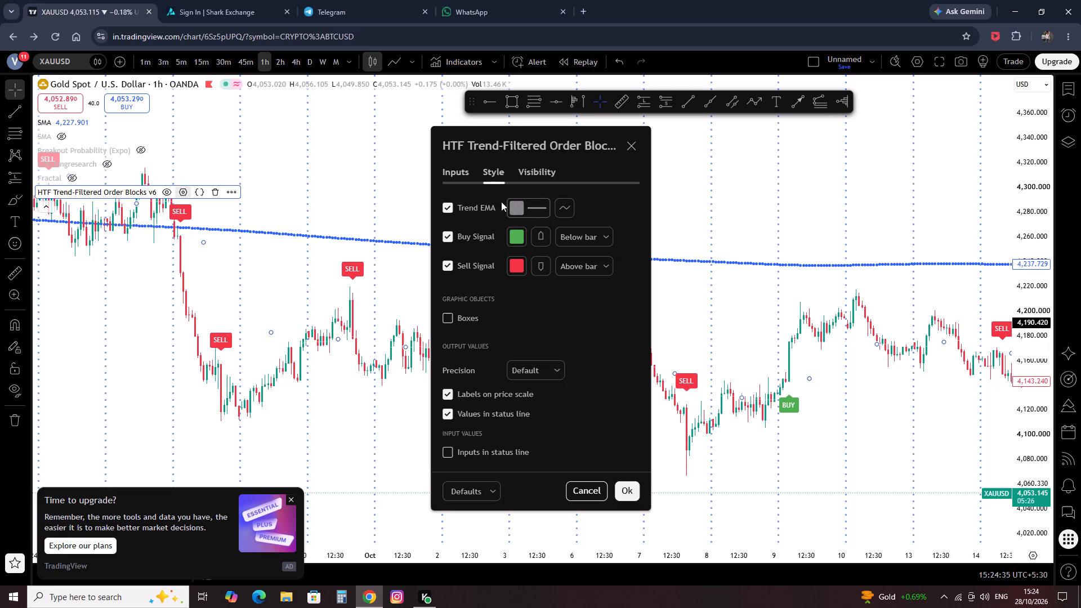
left_click(455, 177)
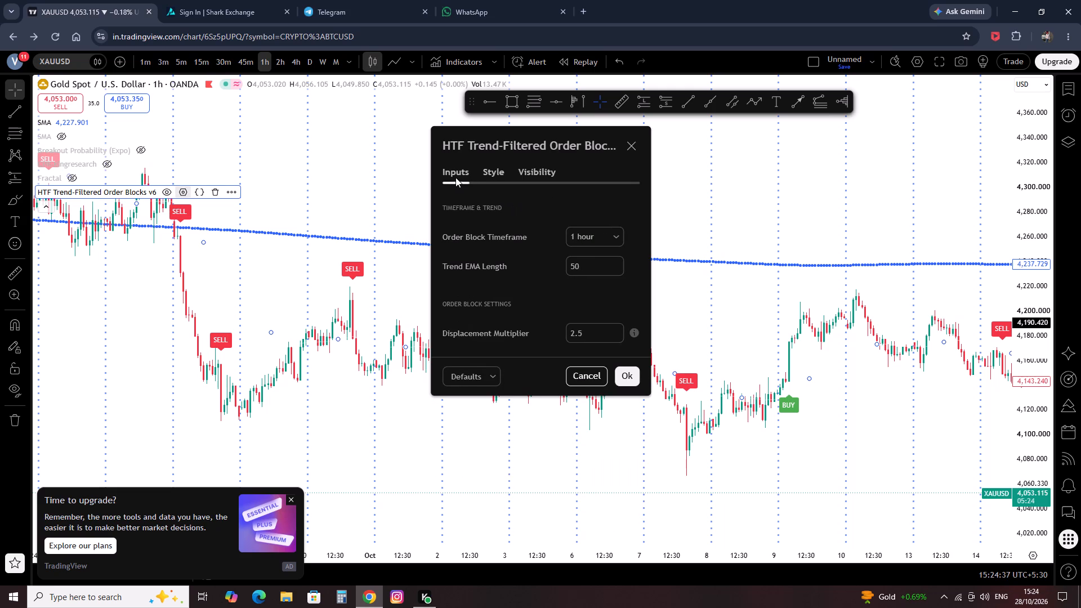
left_click(601, 238)
left_click(604, 303)
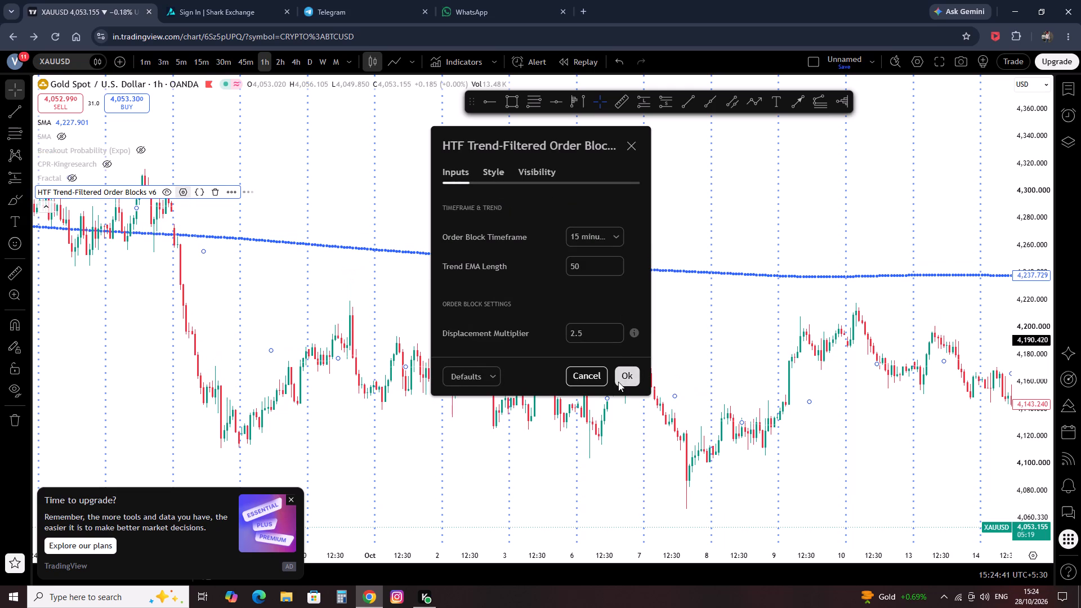
left_click(620, 380)
Switch the XAUUSD chart to the 15-minute timeframe.
left_click(728, 355)
left_click_drag(713, 352, 298, 352)
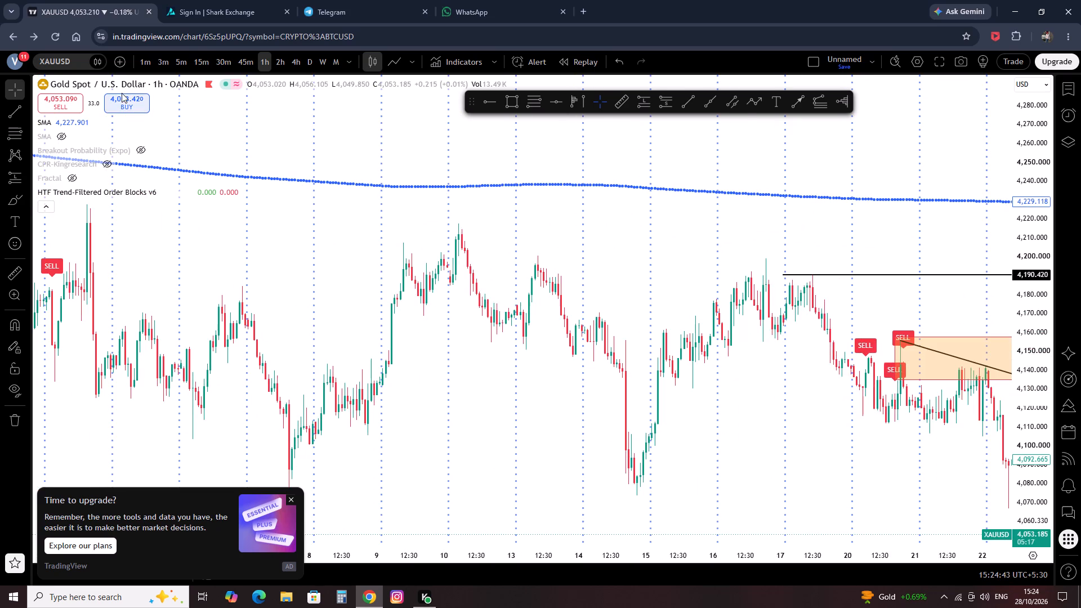
left_click(196, 62)
Examine the v6 indicator's buy and sell signals on the 15-minute chart from 21 October to the latest candles.
scroll(580, 276, "up", 7)
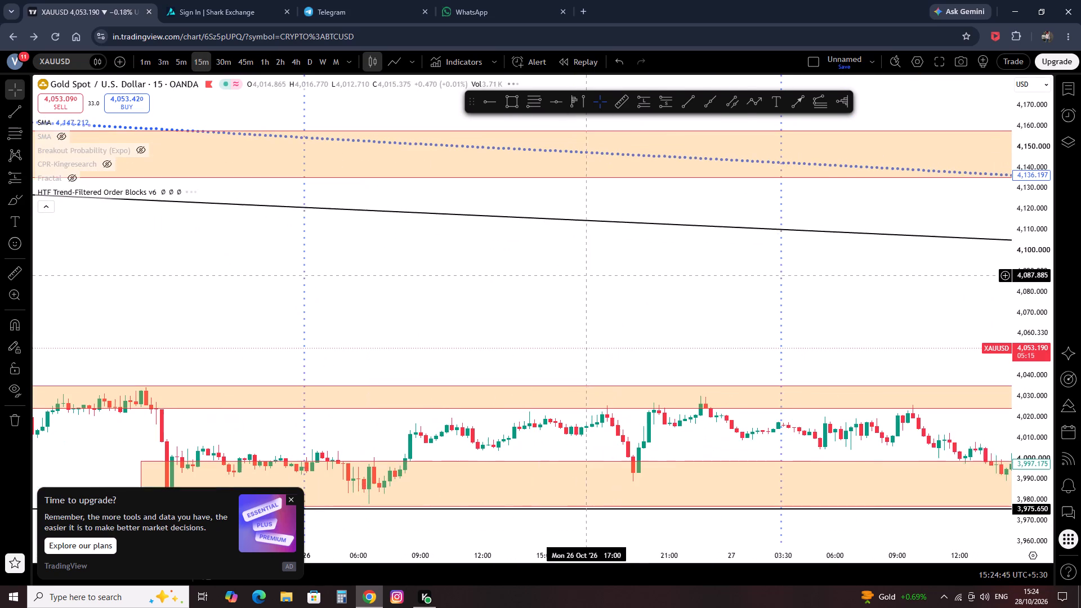
right_click(681, 284)
right_click(658, 244)
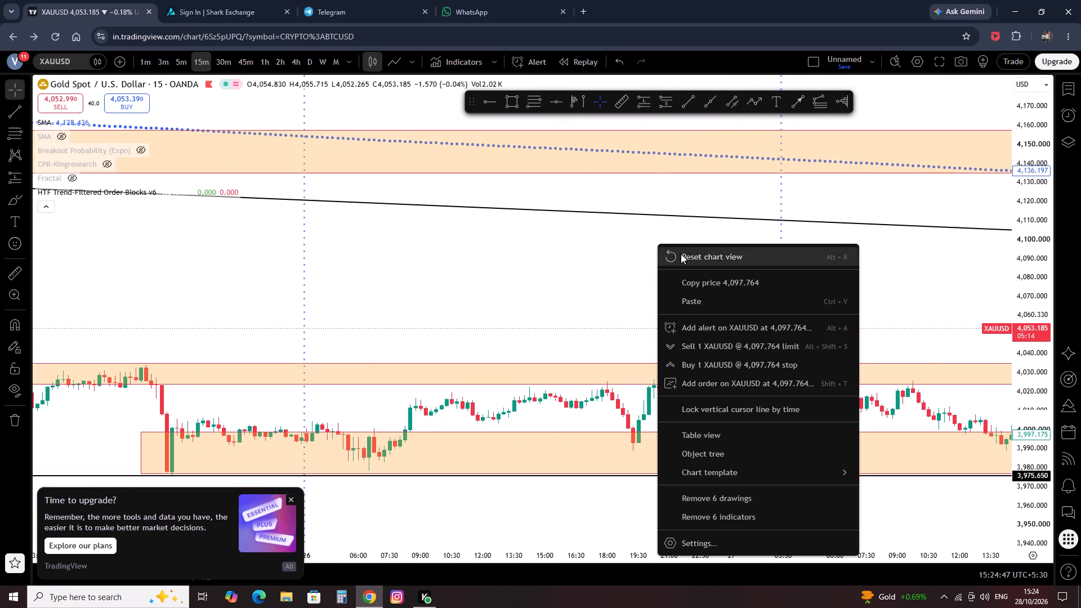
left_click(681, 254)
scroll(825, 286, "down", 2)
left_click_drag(850, 256, 303, 272)
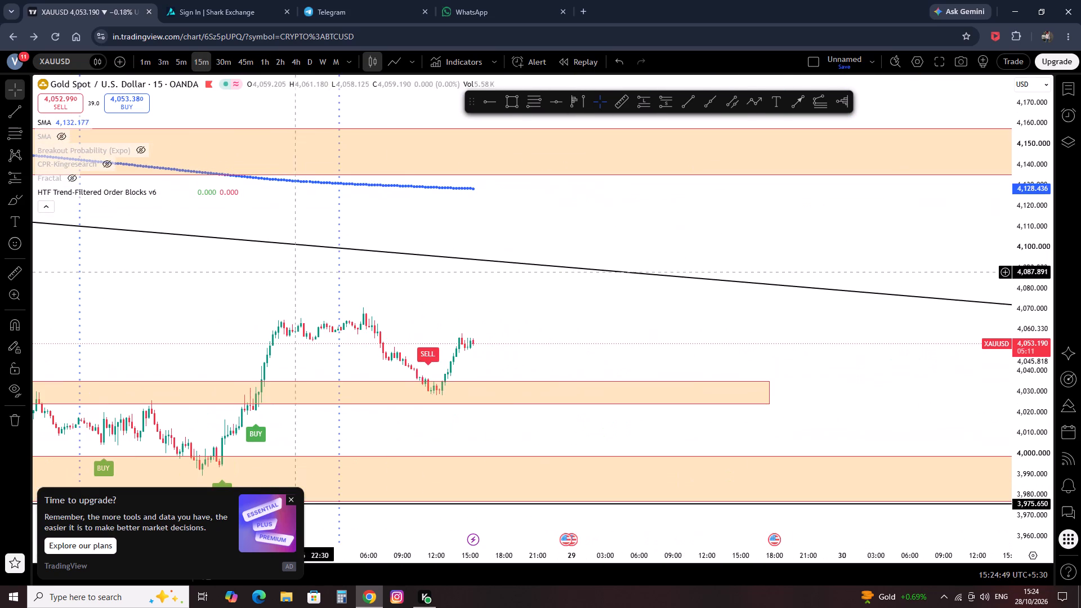
left_click_drag(175, 278, 552, 306)
scroll(543, 306, "up", 7)
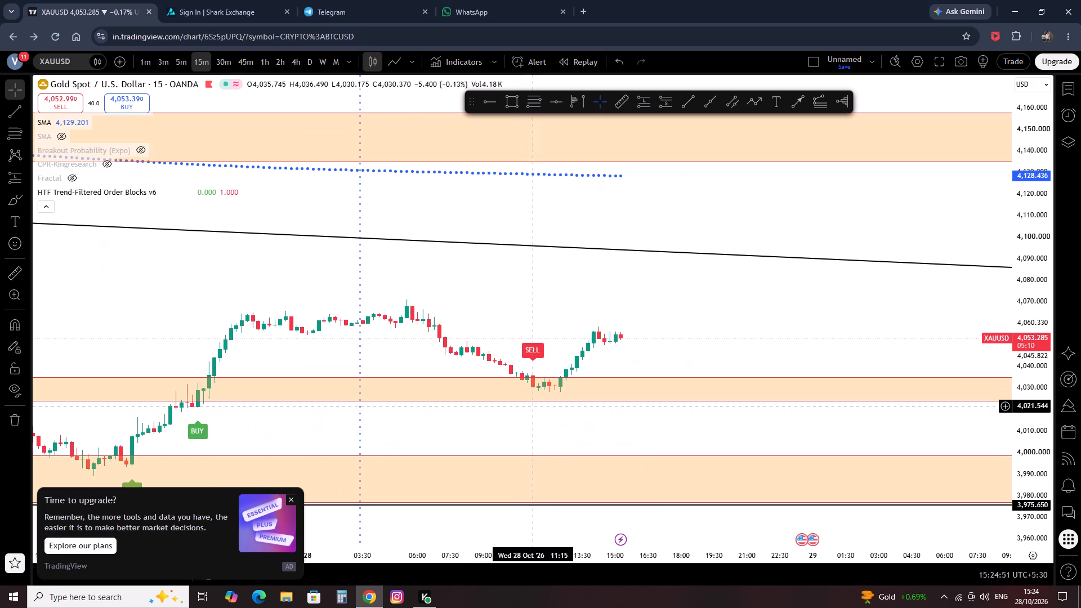
left_click_drag(74, 305, 488, 281)
scroll(430, 278, "down", 4)
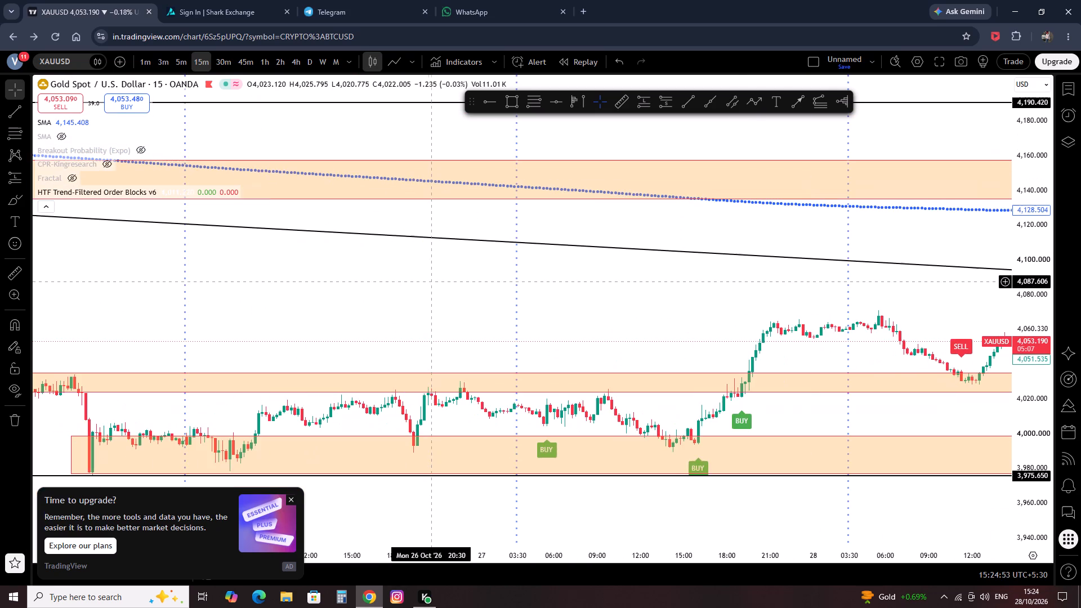
scroll(430, 281, "up", 1)
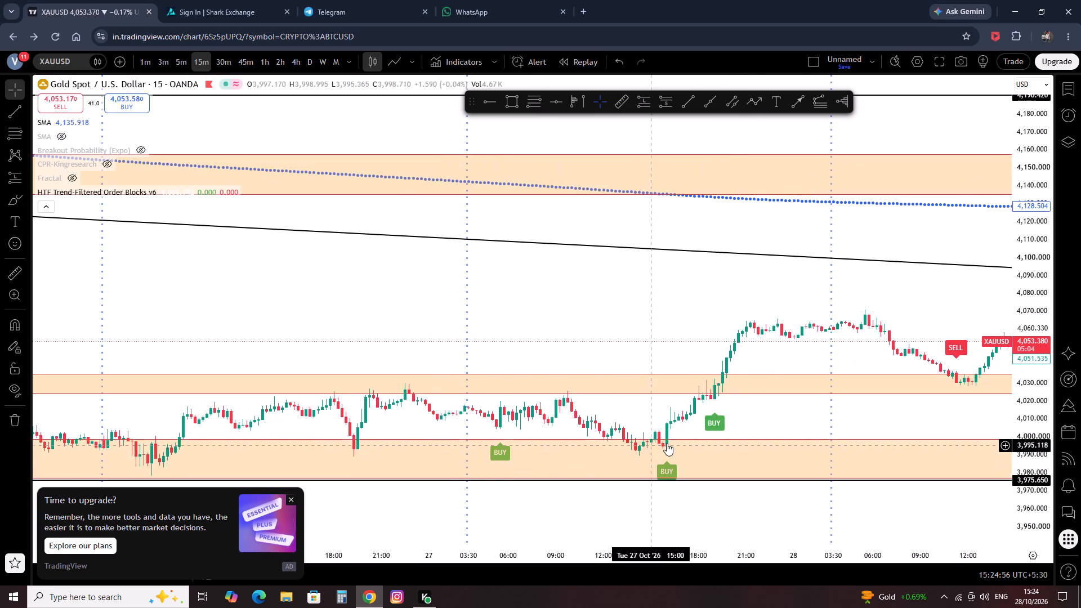
scroll(468, 310, "down", 6)
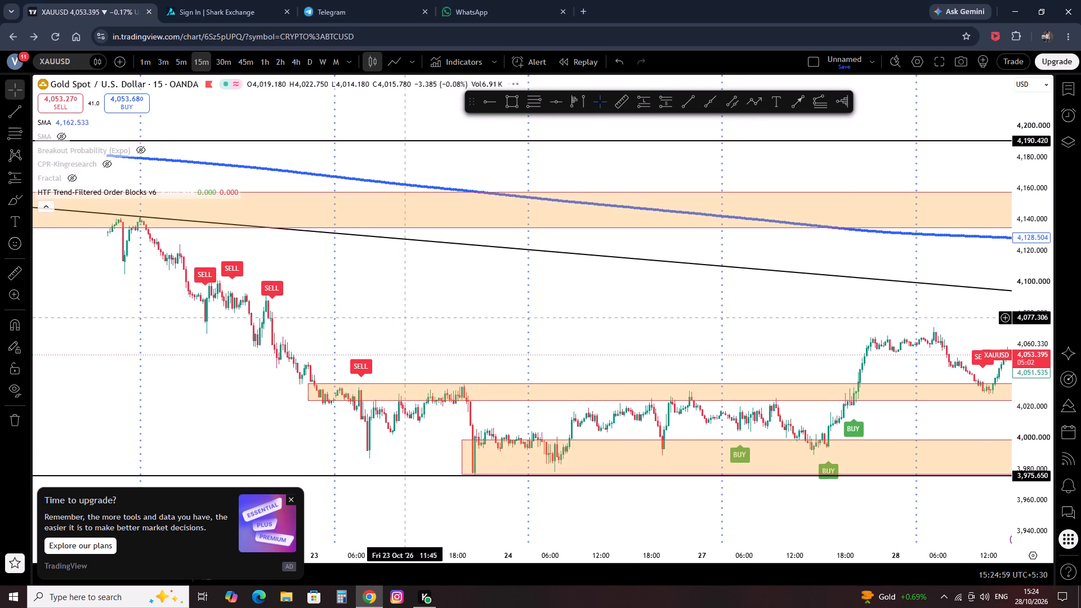
left_click_drag(388, 321, 418, 322)
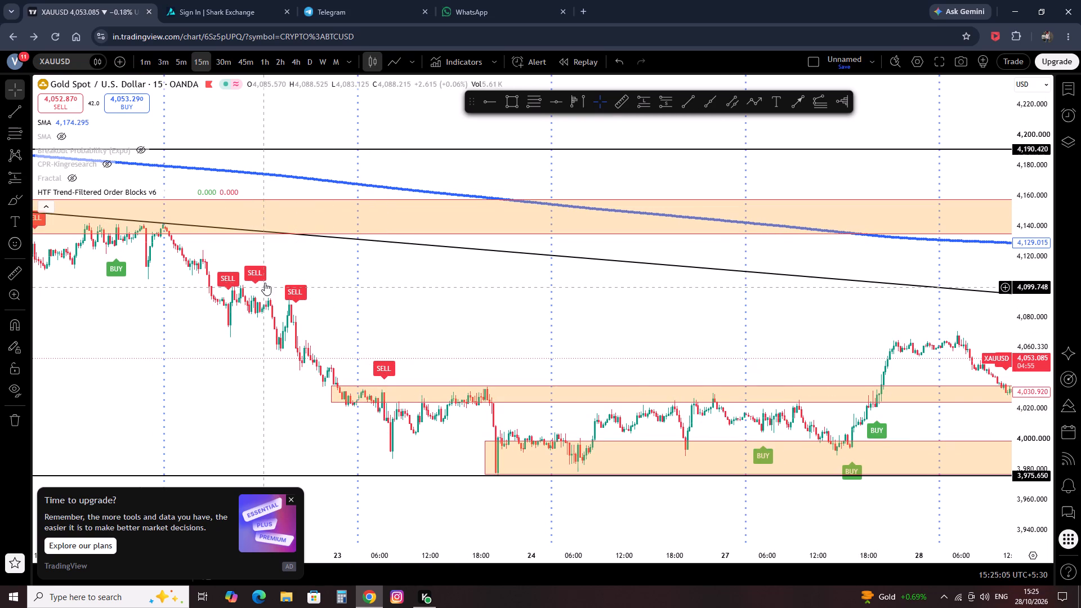
left_click_drag(237, 280, 517, 270)
scroll(525, 273, "up", 3)
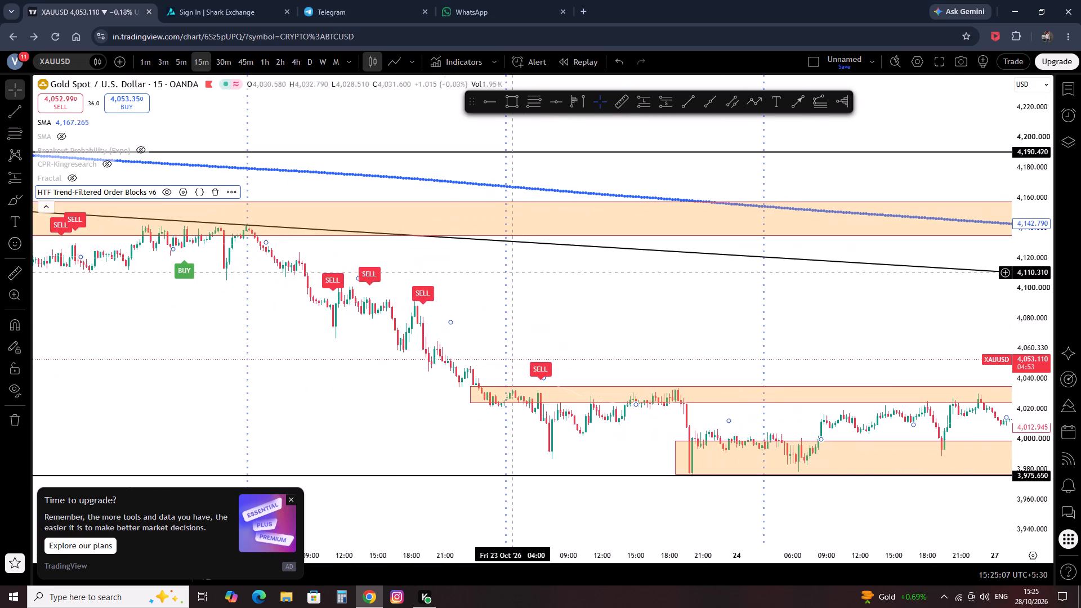
left_click_drag(151, 397, 602, 481)
scroll(504, 400, "up", 4)
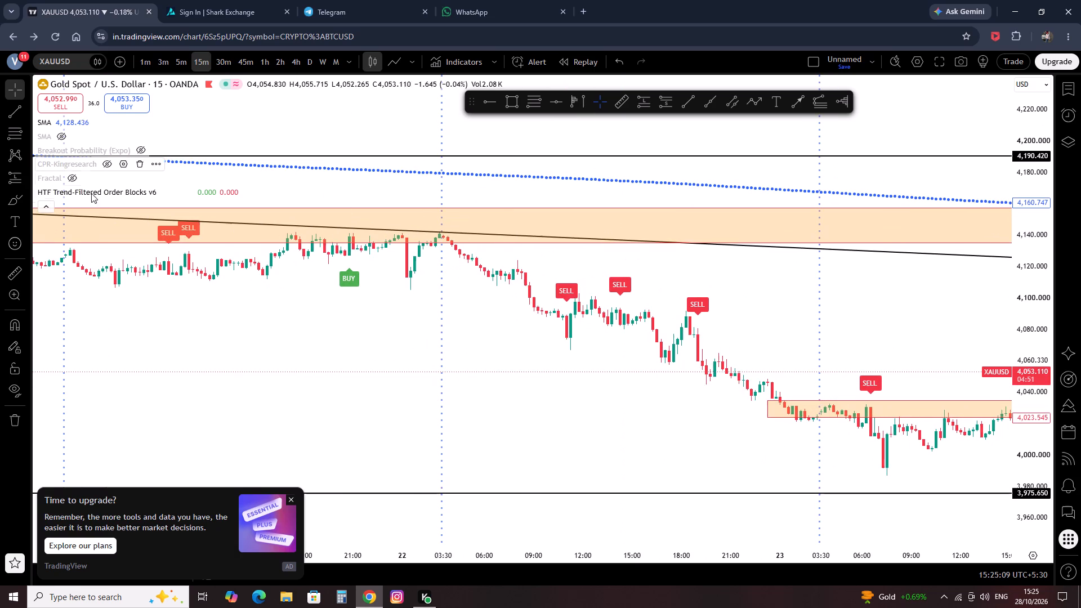
Set the Trend EMA Length of HTF Trend-Filtered Order Blocks v6 to 35.
left_click(140, 196)
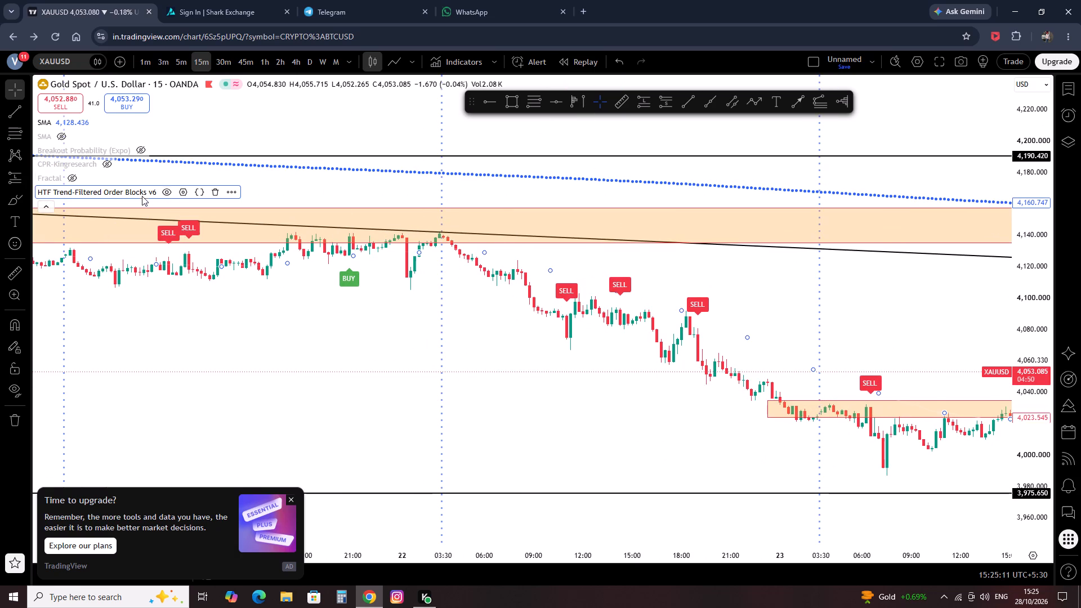
left_click(182, 195)
left_click(584, 320)
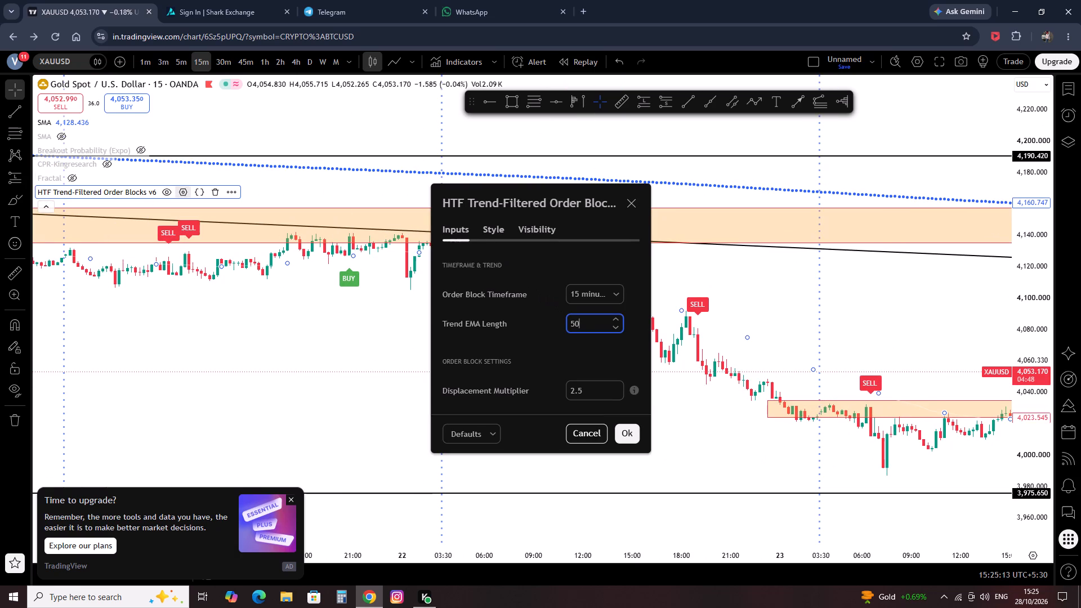
key("BackSpace")
key("BackSpace")
key("BackSpace")
type("385")
key("BackSpace")
key("BackSpace")
key("5")
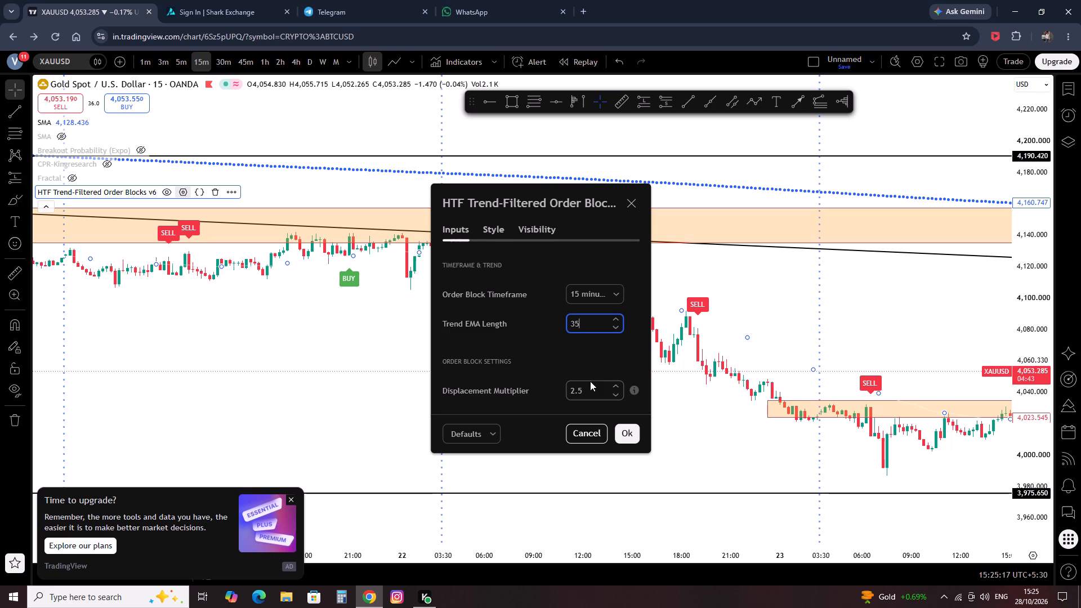
left_click(567, 362)
left_click(620, 437)
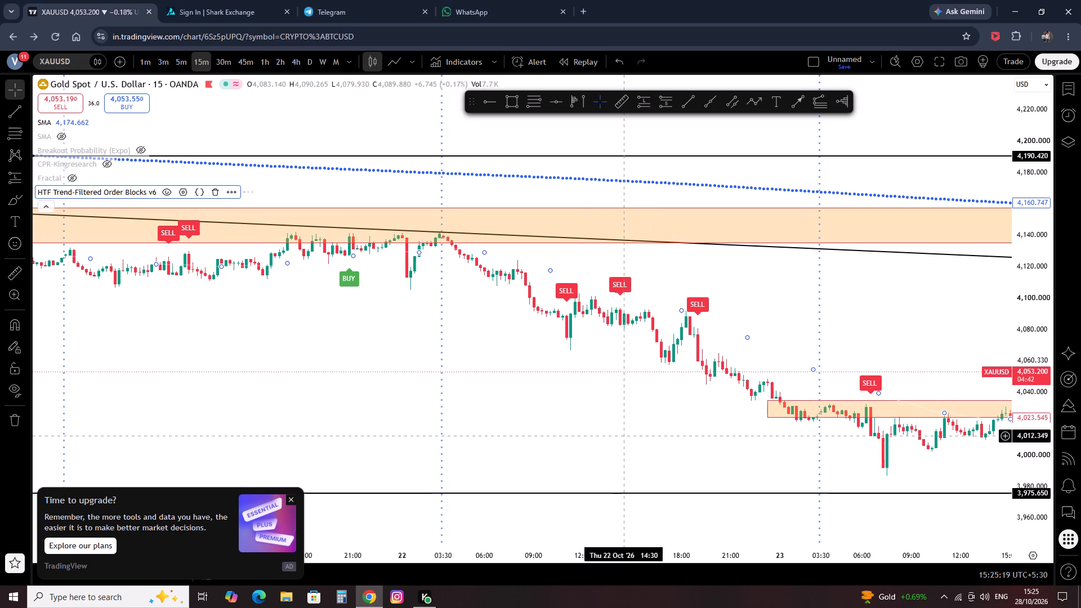
Examine the v6 indicator's buy and sell signals on the 15-minute chart from about 21 to 28 October.
left_click(618, 428)
scroll(613, 426, "down", 3)
left_click_drag(665, 450, 224, 451)
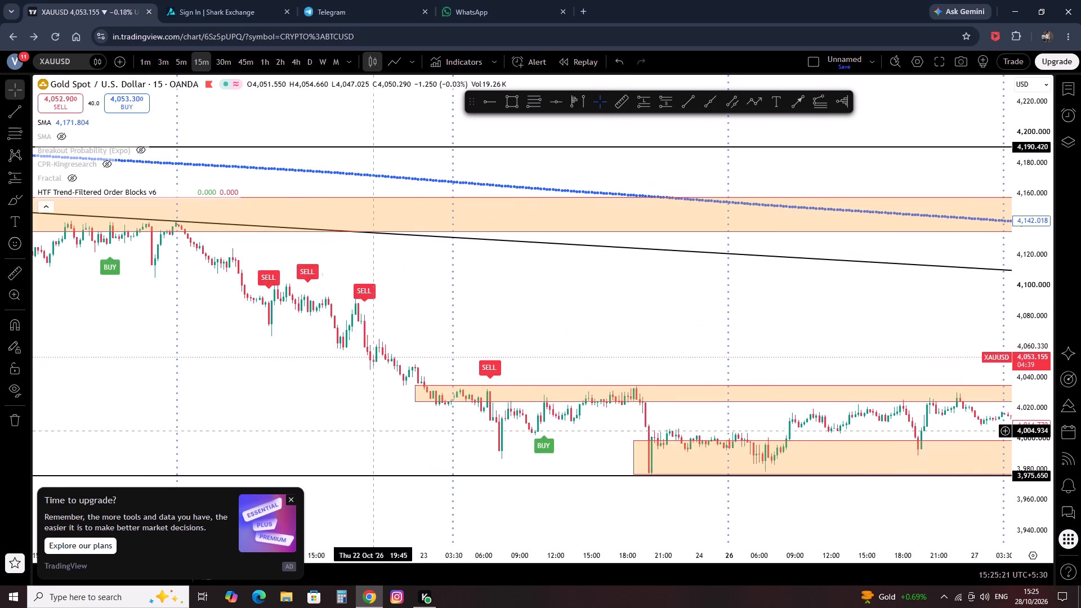
scroll(373, 431, "up", 3)
left_click_drag(707, 320, 300, 328)
scroll(368, 303, "down", 8)
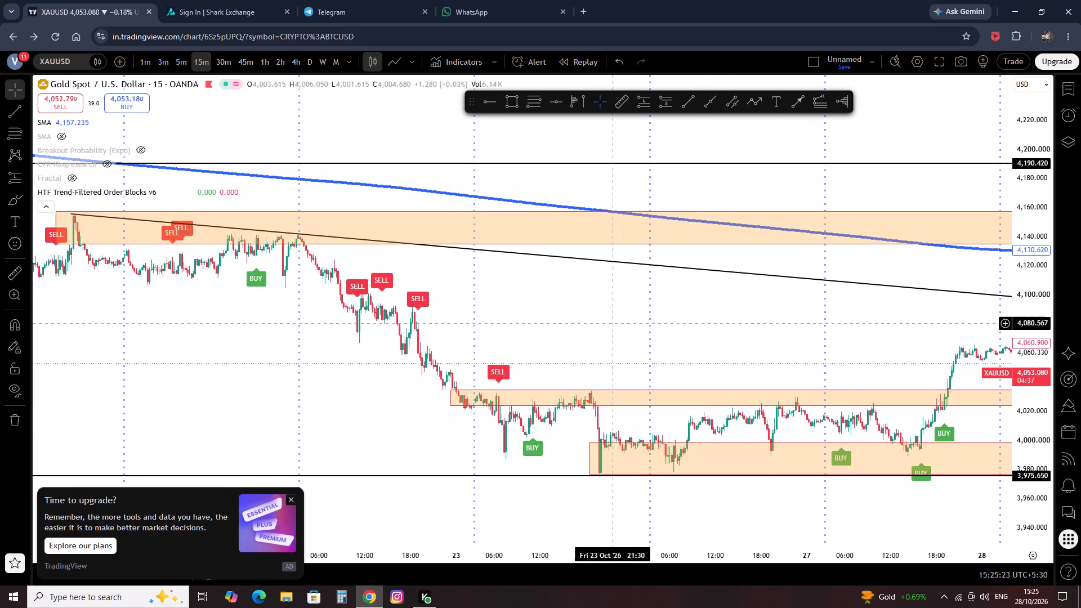
left_click_drag(717, 336, 215, 318)
left_click_drag(159, 288, 733, 286)
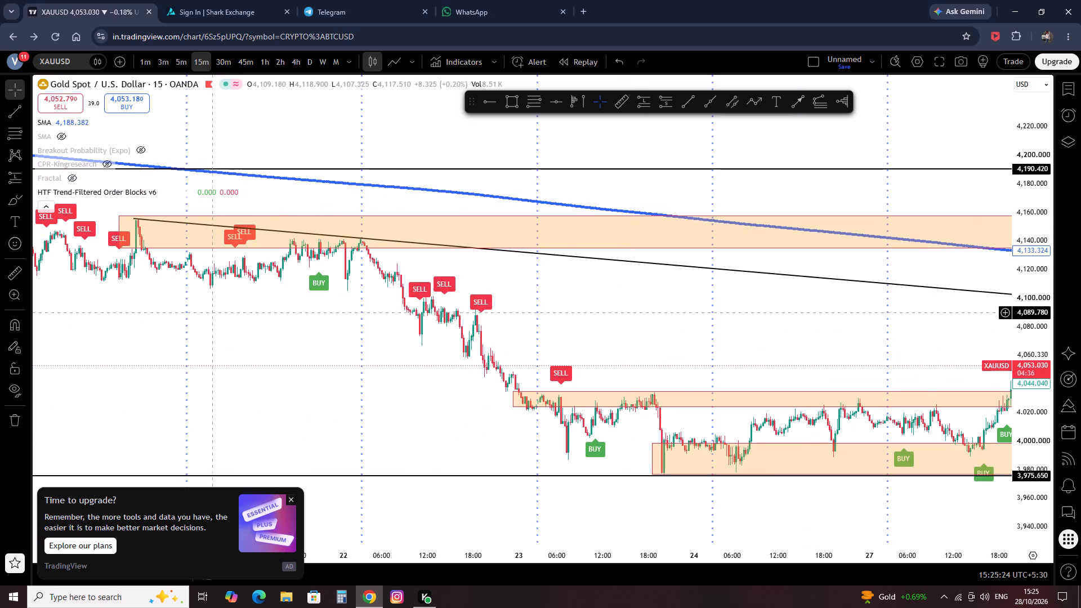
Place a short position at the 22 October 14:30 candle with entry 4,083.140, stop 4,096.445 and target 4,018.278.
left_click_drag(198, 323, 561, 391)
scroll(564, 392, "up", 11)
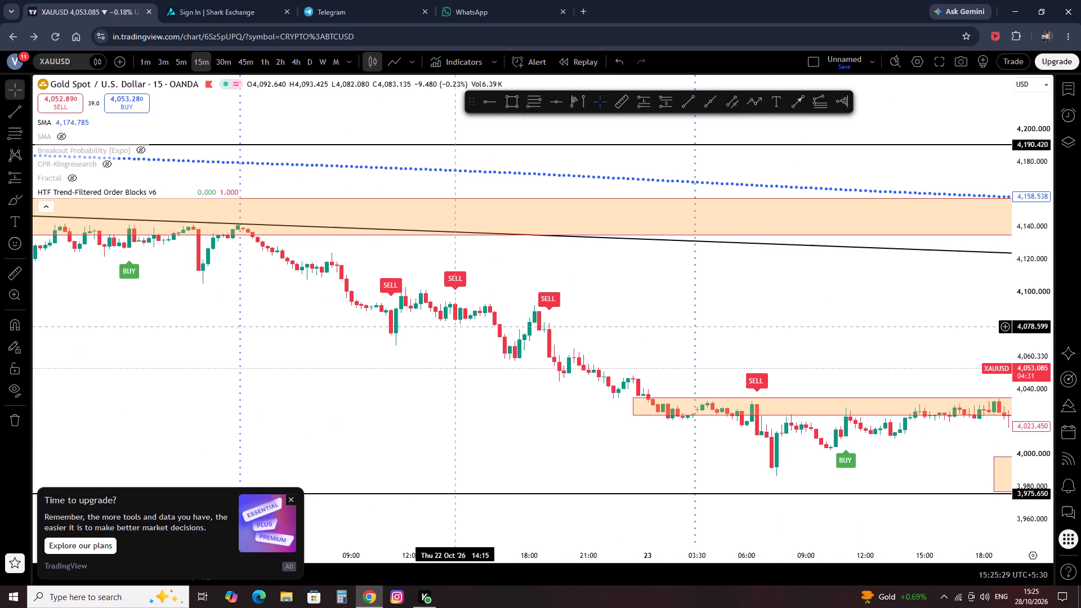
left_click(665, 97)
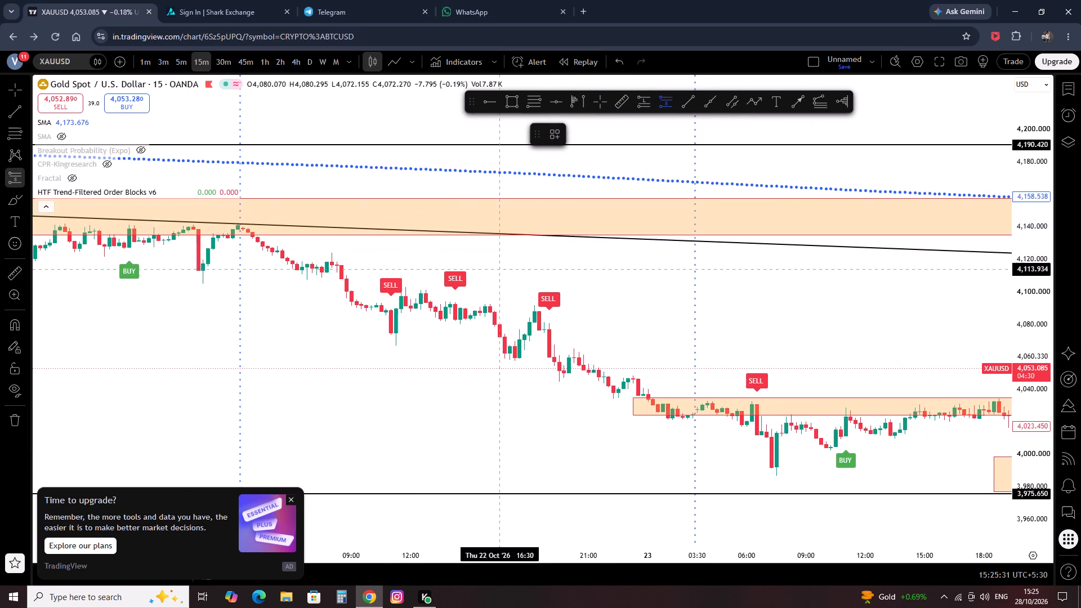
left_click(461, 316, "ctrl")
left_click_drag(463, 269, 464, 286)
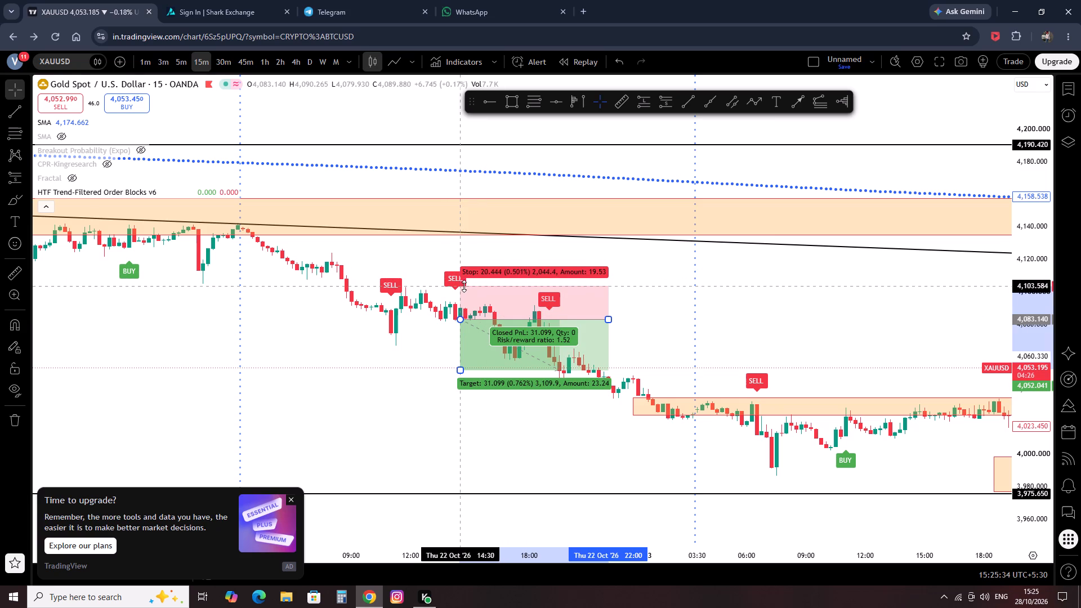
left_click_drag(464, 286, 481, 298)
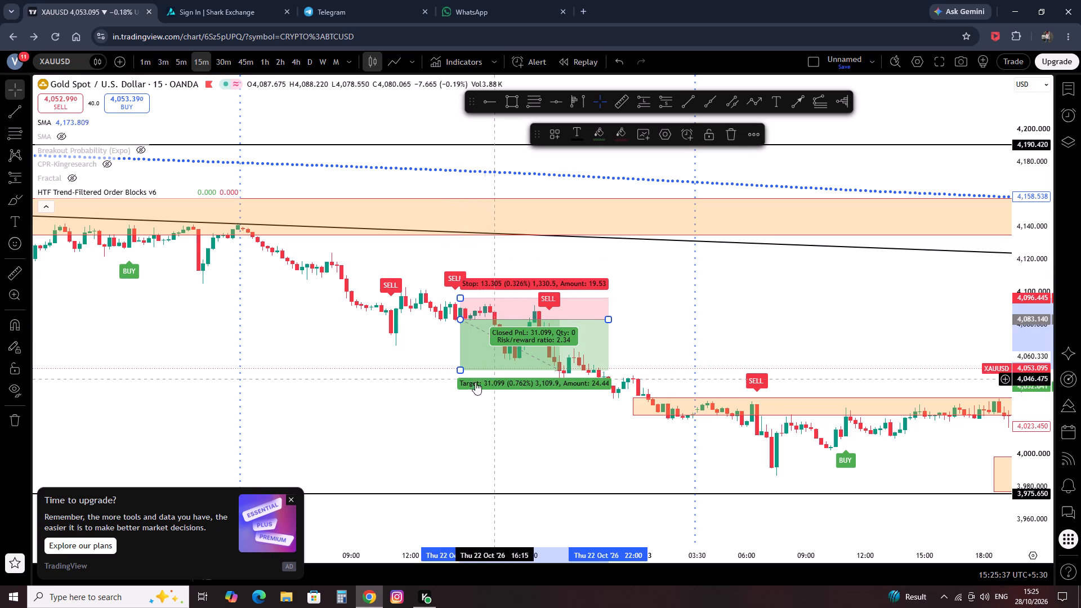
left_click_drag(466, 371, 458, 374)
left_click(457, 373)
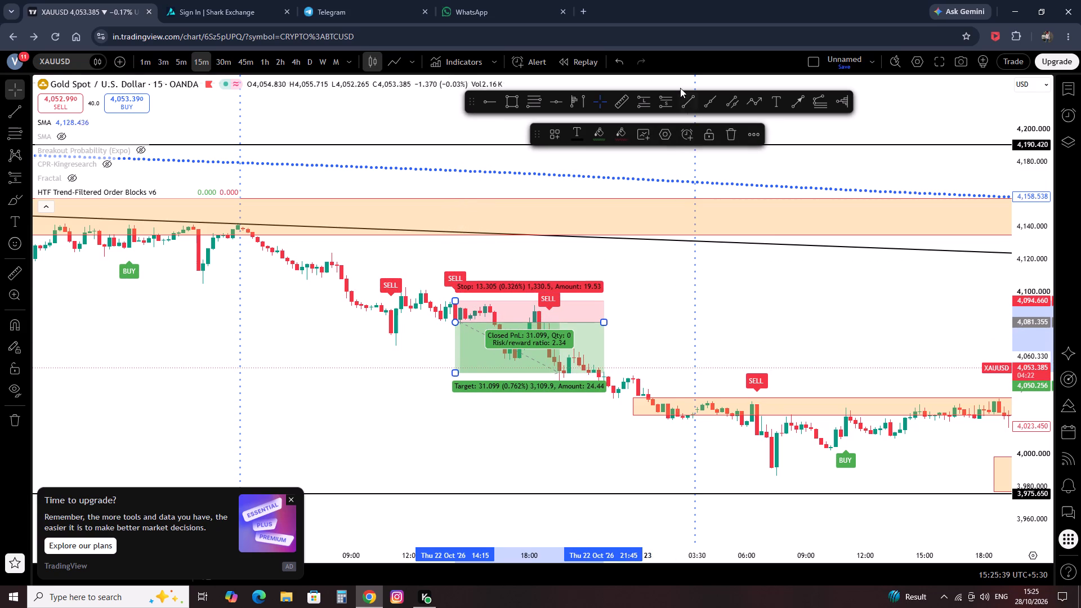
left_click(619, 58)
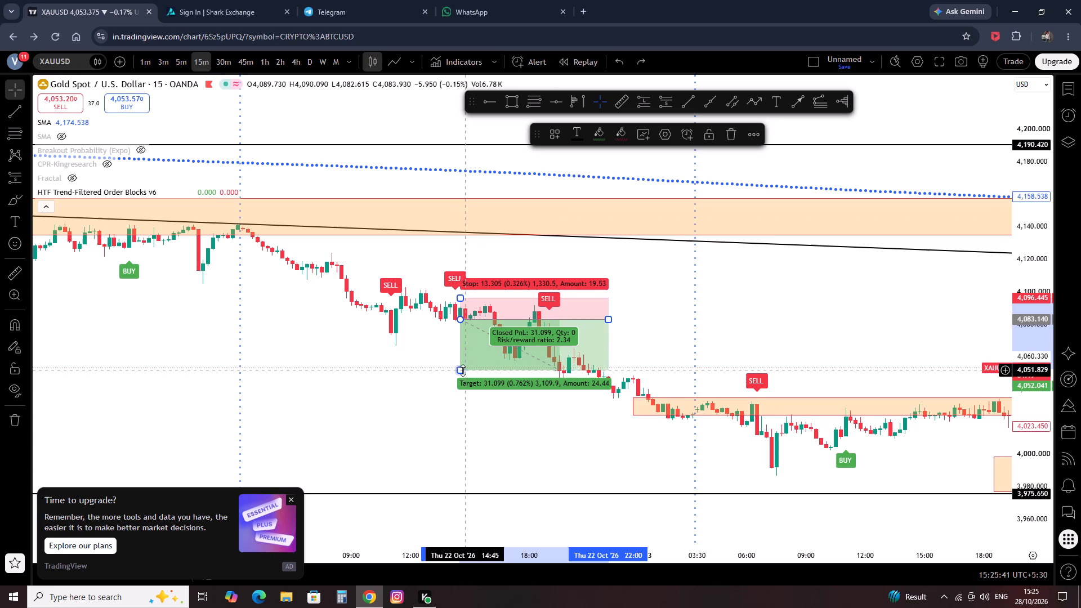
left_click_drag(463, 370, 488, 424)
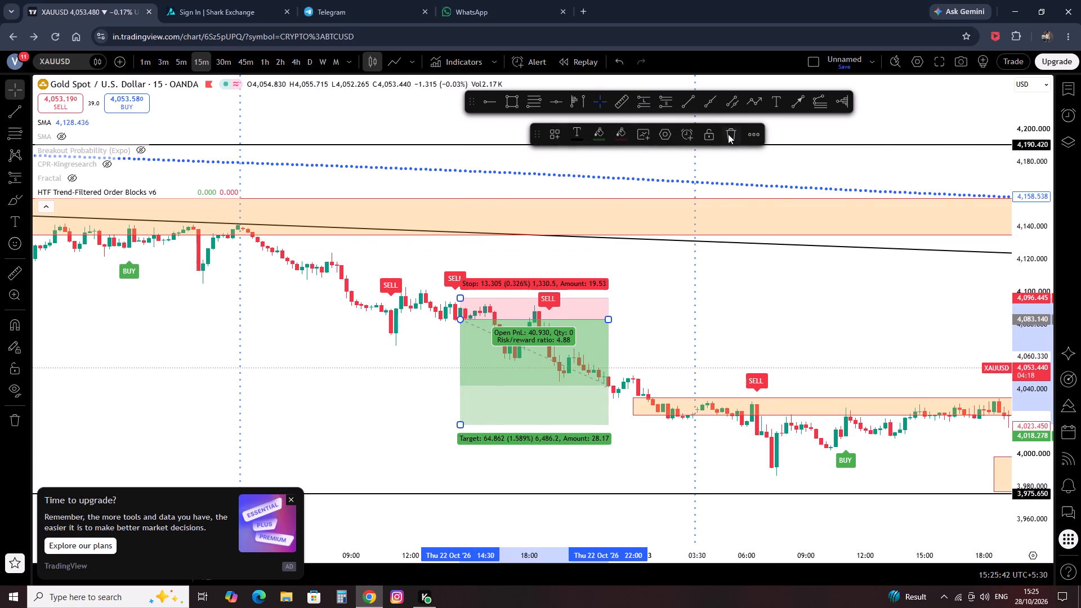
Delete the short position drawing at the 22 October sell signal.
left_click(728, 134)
Set the Trend EMA Length of HTF Trend-Filtered Order Blocks v6 to 2000.
scroll(723, 341, "down", 1)
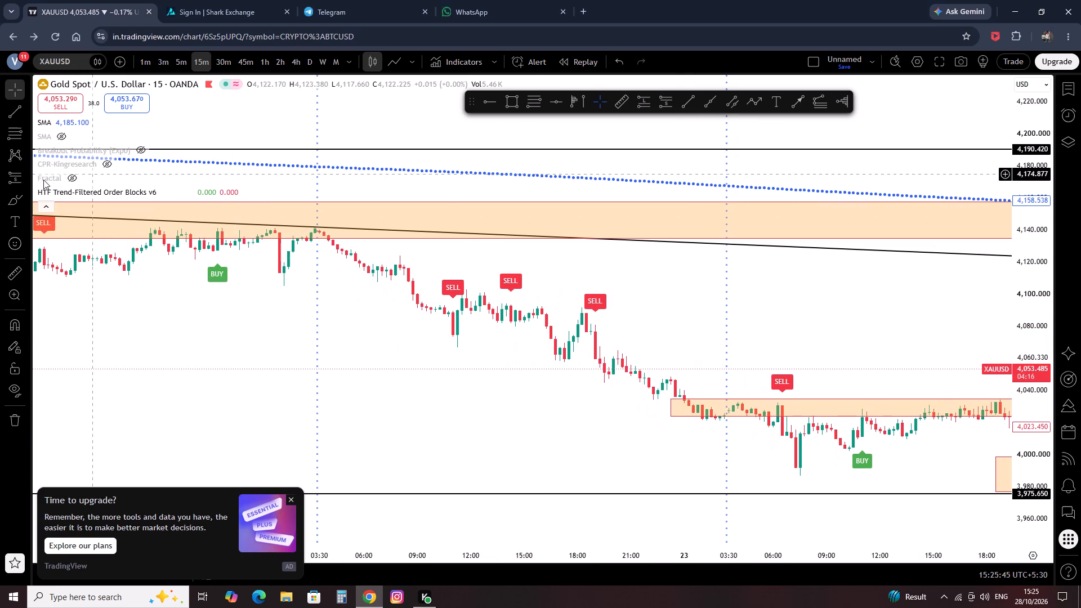
left_click(190, 192)
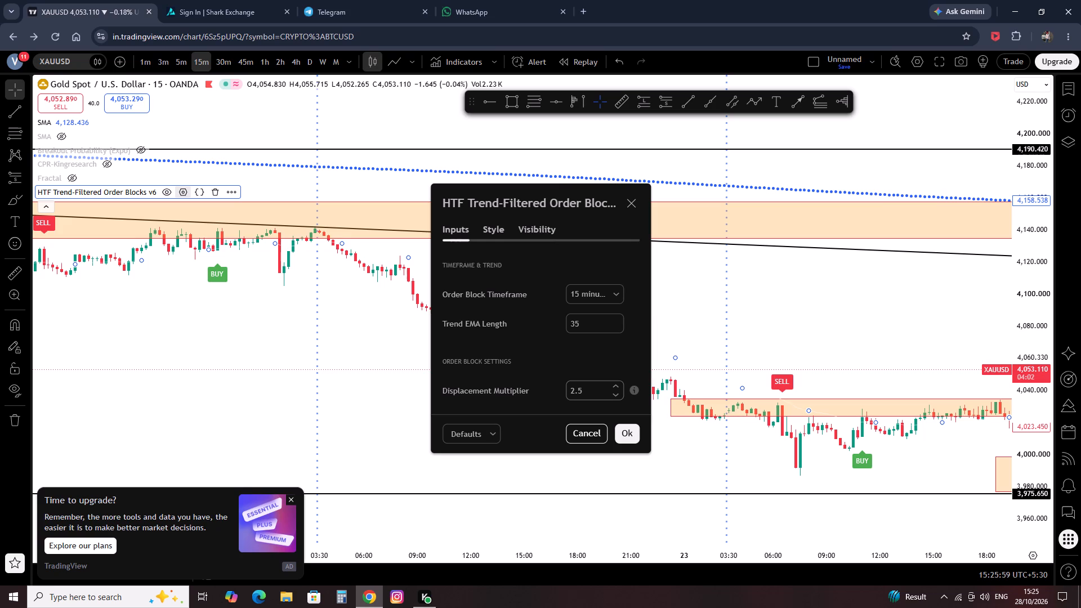
double_click(597, 310)
left_click(600, 318)
key("BackSpace")
key("BackSpace")
key("BackSpace")
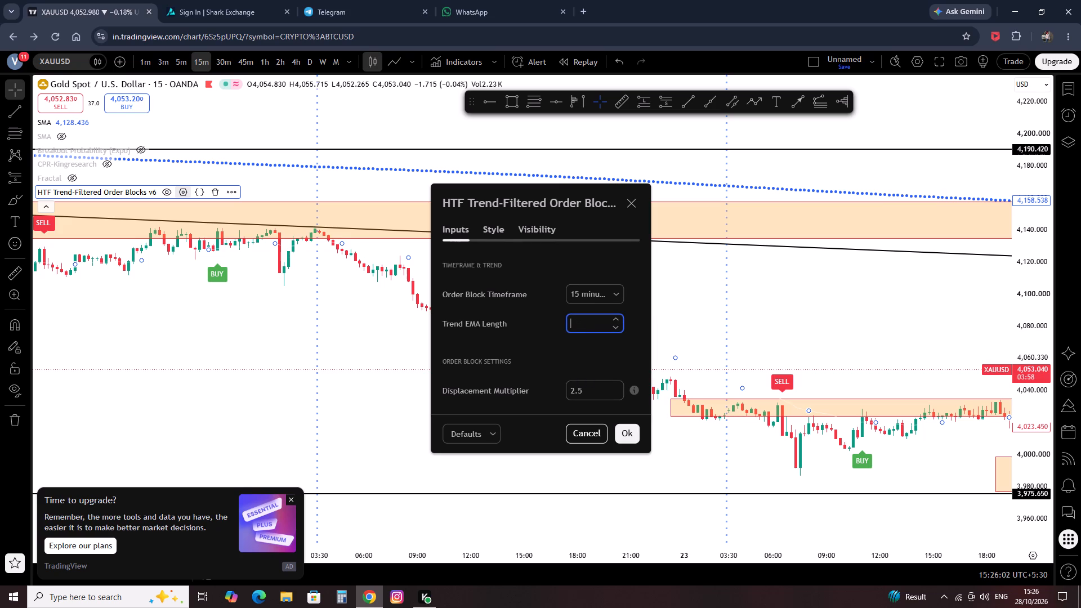
key("BackSpace")
type("2000")
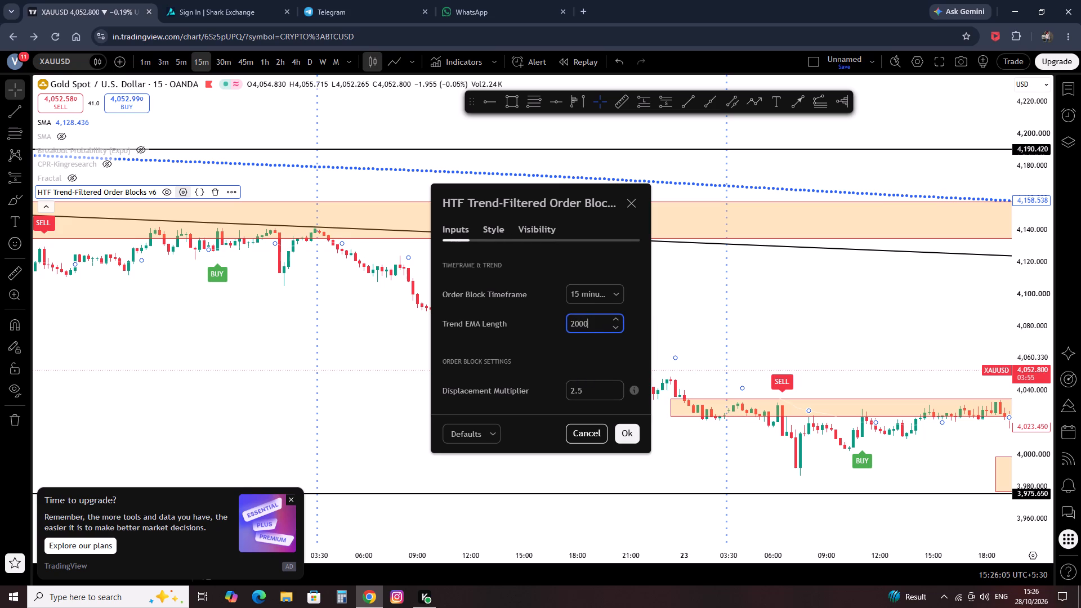
left_click(577, 352)
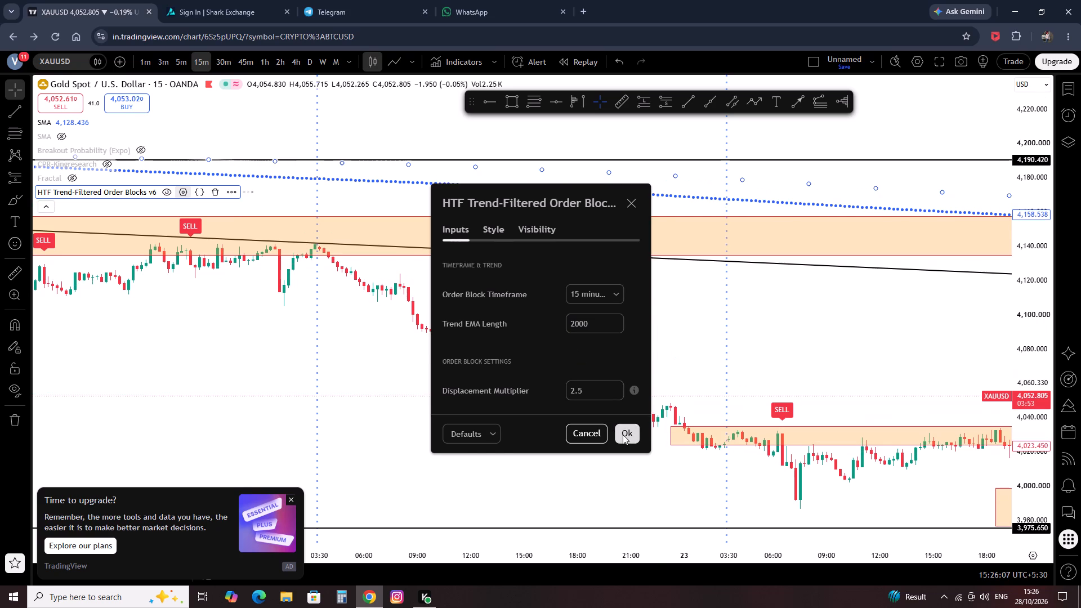
left_click(623, 435)
left_click(615, 316)
Examine the v6 indicator's signals on the 15-minute chart from about 14 to 24 October.
scroll(645, 320, "down", 13)
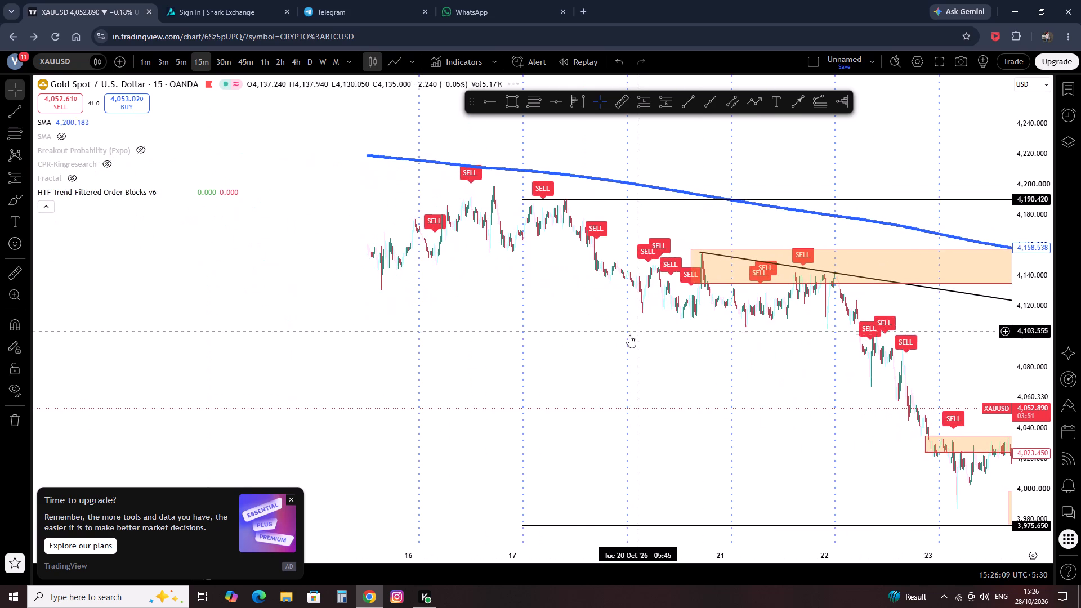
left_click_drag(476, 342, 347, 374)
scroll(351, 375, "up", 10)
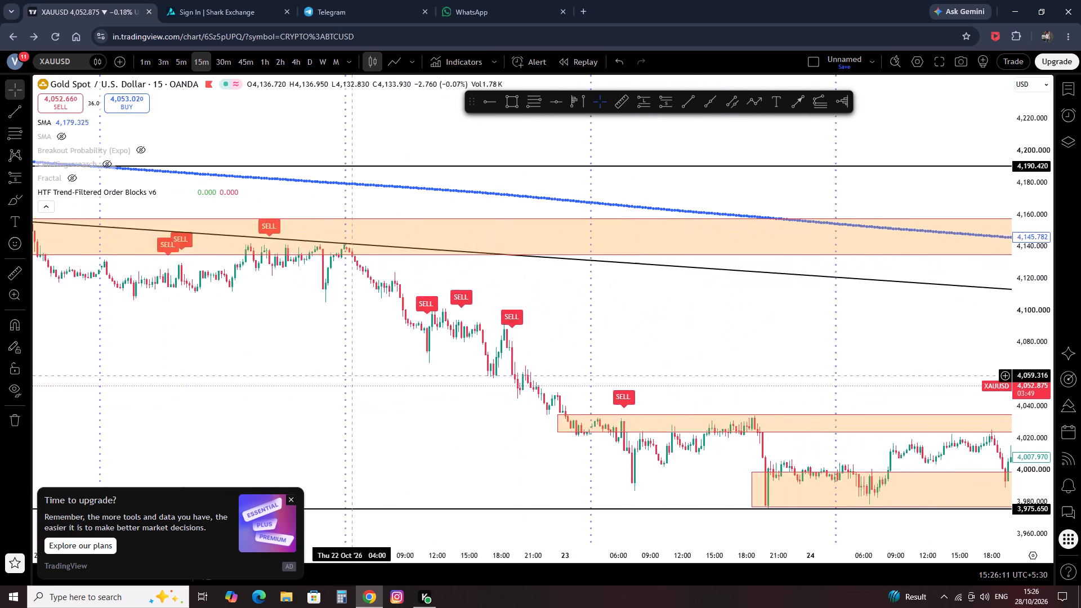
scroll(351, 375, "up", 1)
left_click_drag(207, 375, 574, 419)
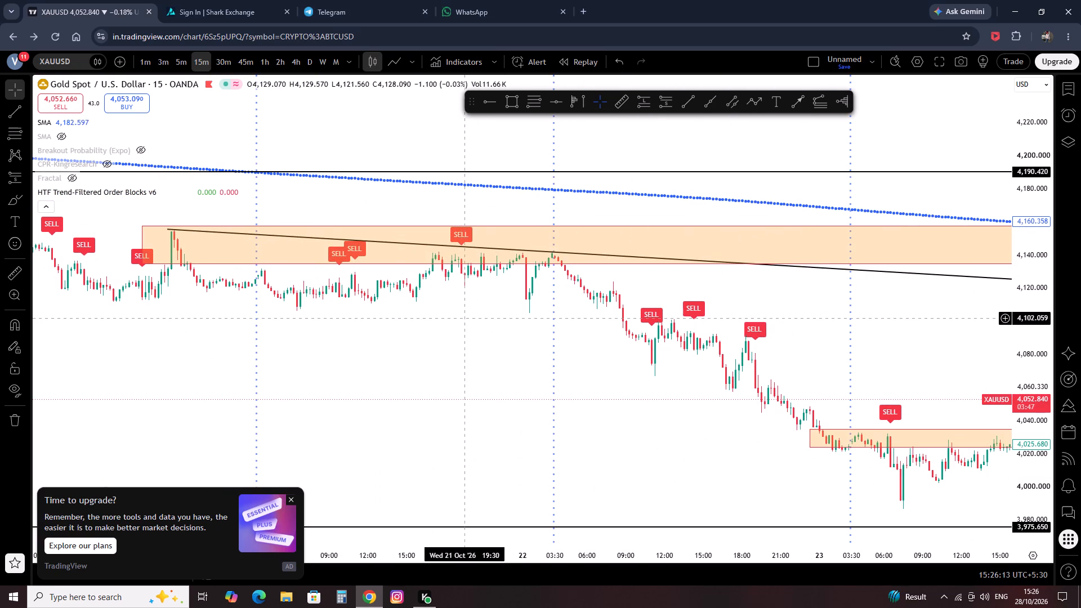
left_click_drag(285, 347, 584, 376)
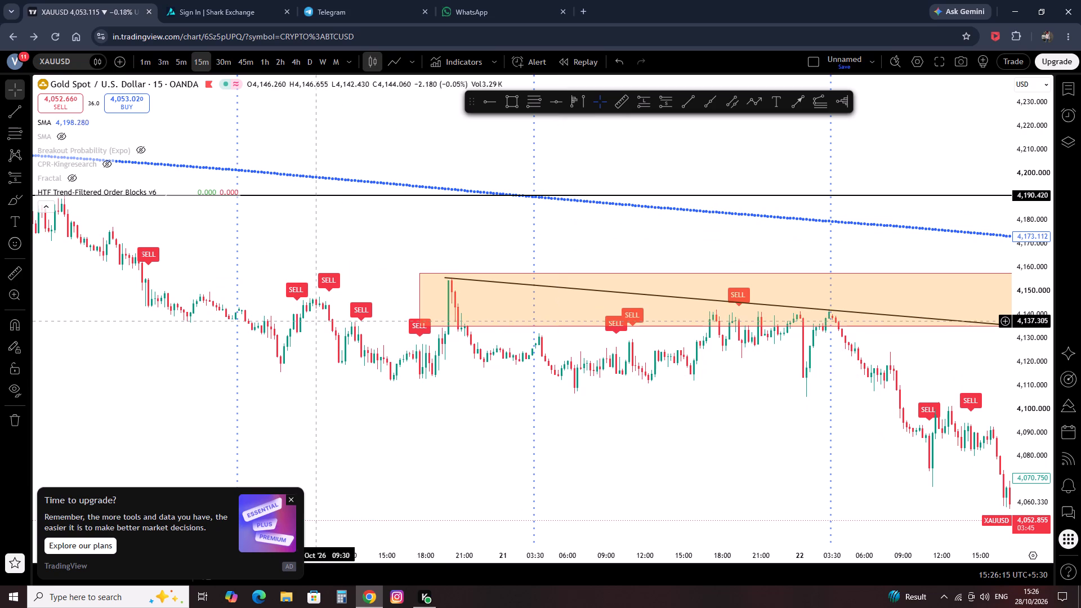
left_click_drag(300, 372, 613, 416)
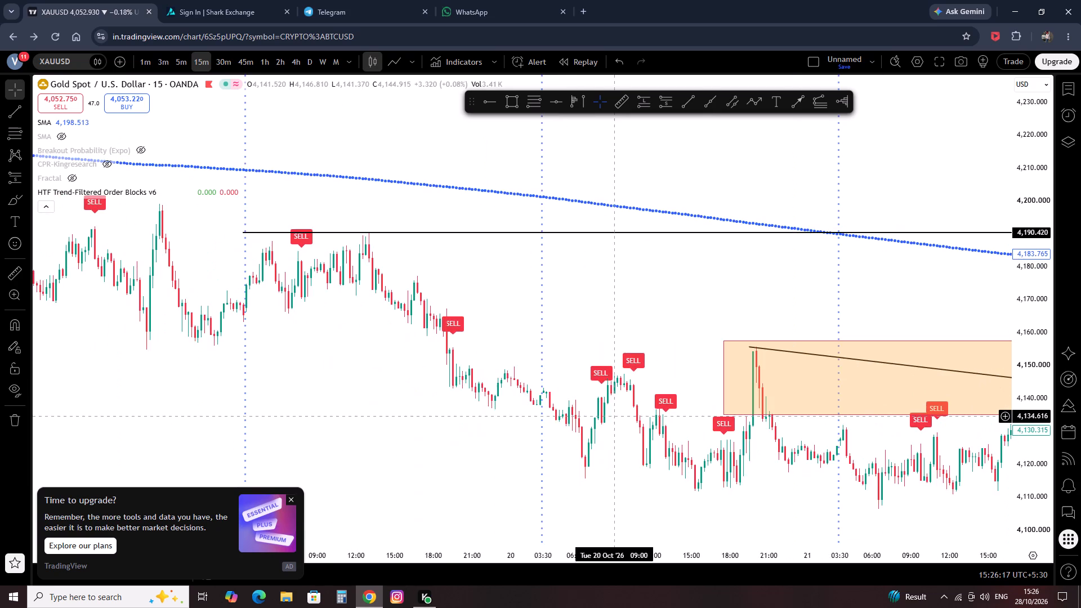
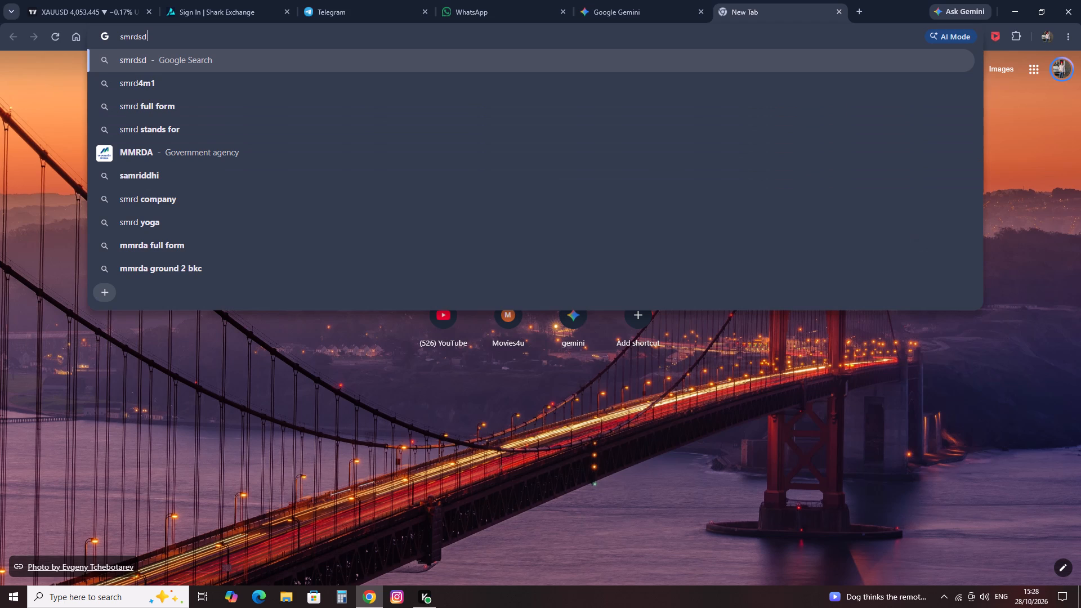
key("space")
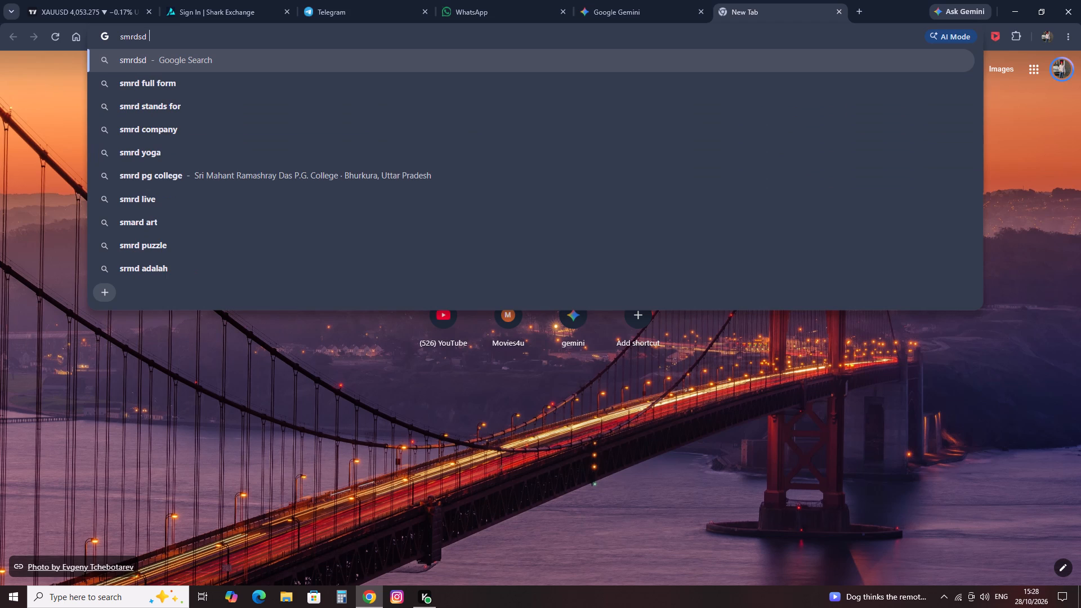
type("college dhaki")
key("space")
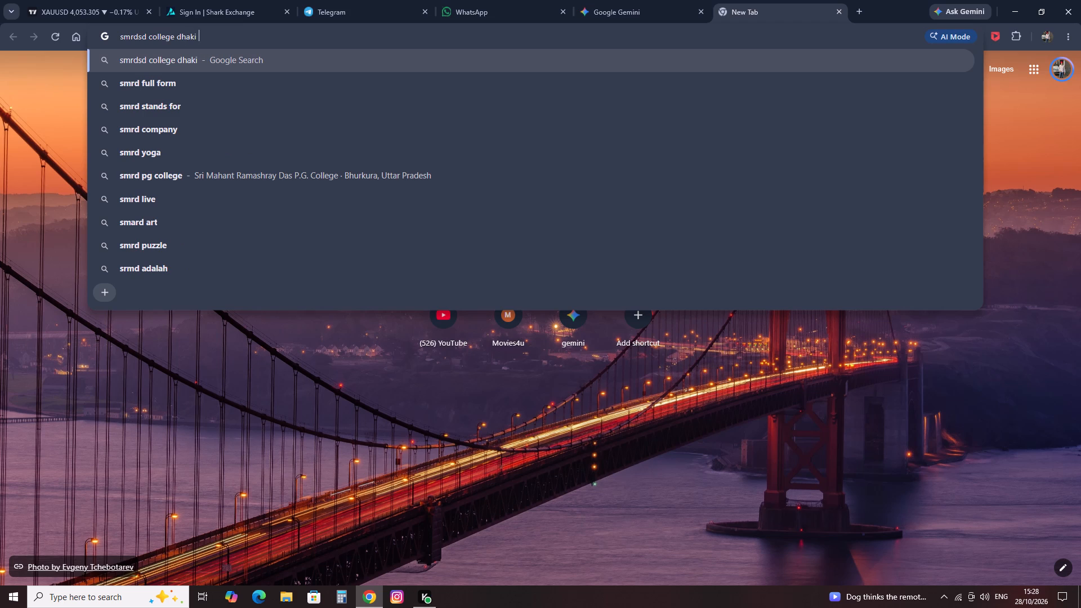
key("Return")
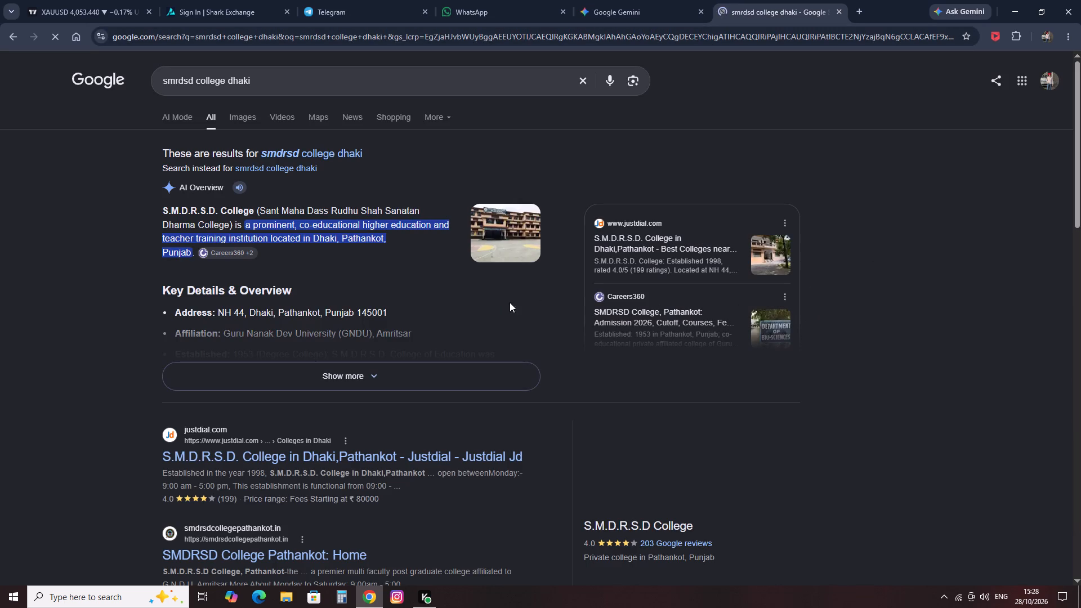
left_click(469, 370)
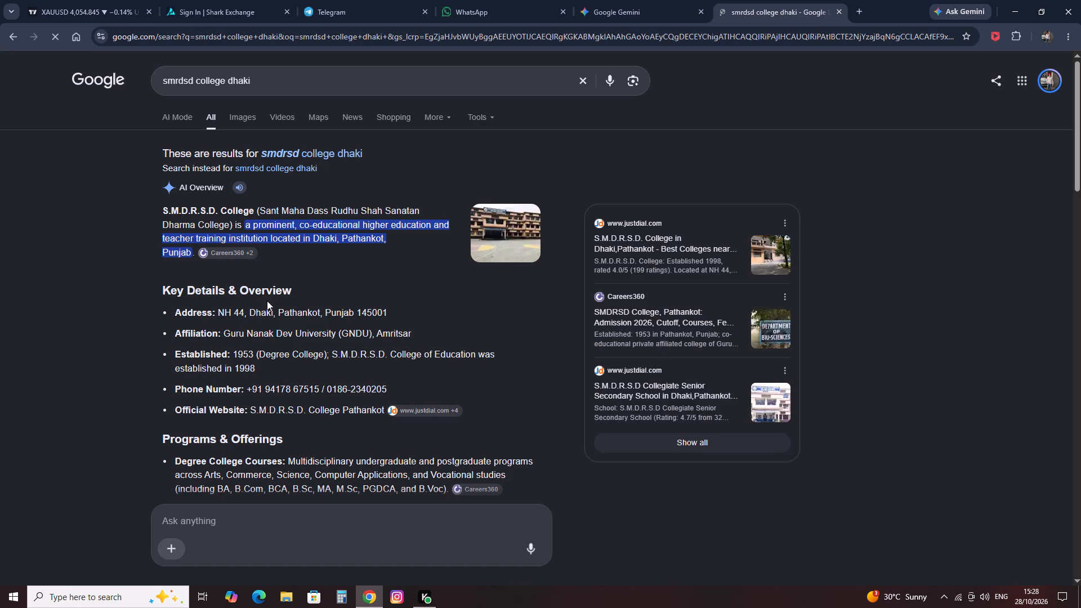
scroll(275, 341, "up", 1)
scroll(296, 325, "down", 2)
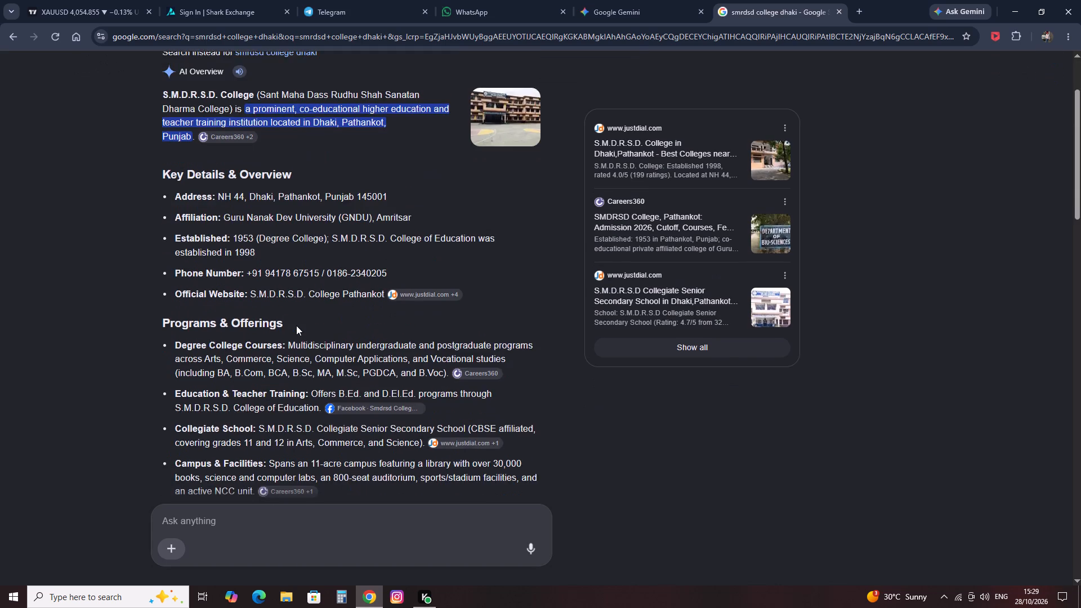
scroll(296, 325, "down", 1)
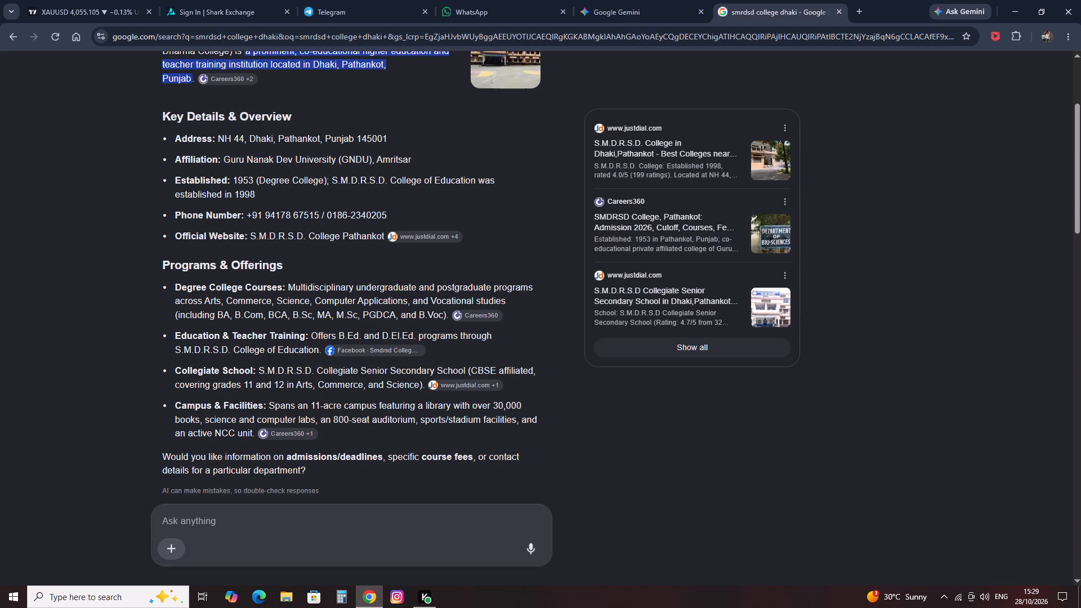
scroll(289, 363, "down", 2)
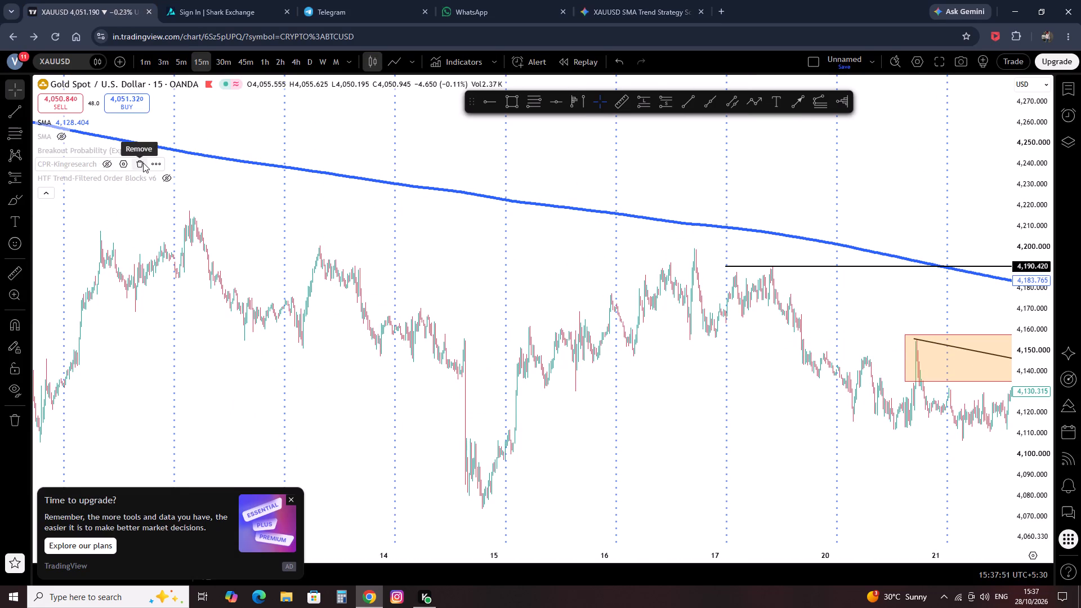
left_click(143, 163)
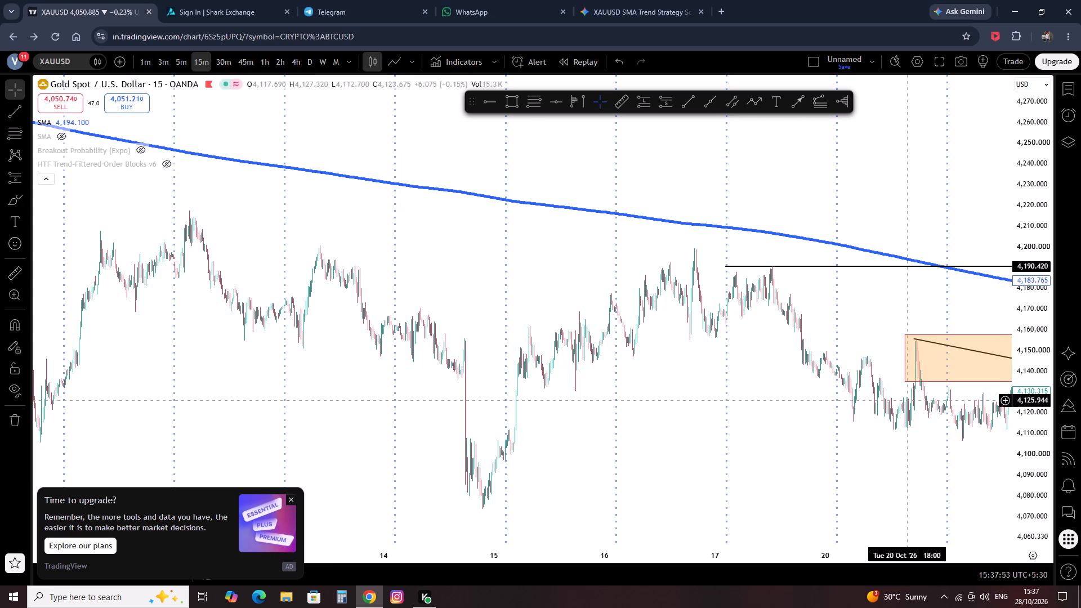
Create a new indicator script in the Pine Editor and replace all its template code with the copied strategy code.
left_click(1065, 418)
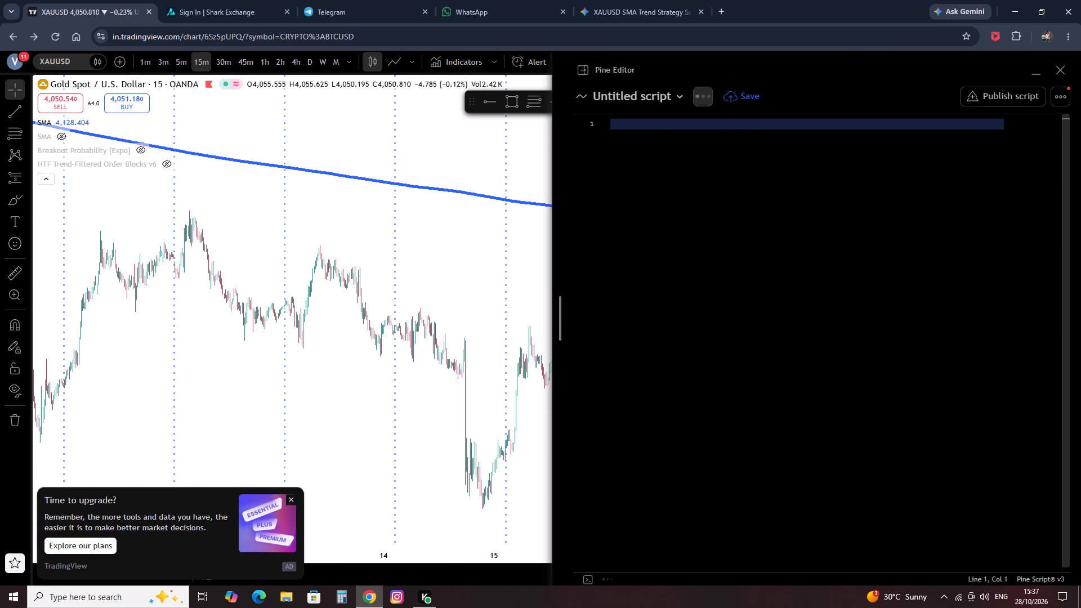
left_click(660, 98)
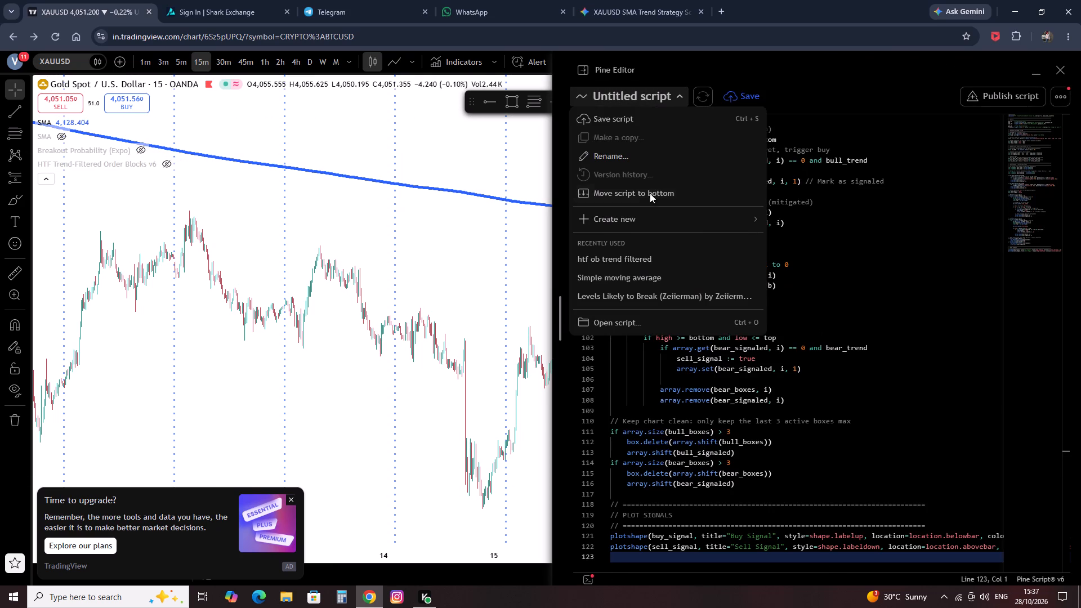
left_click(790, 224)
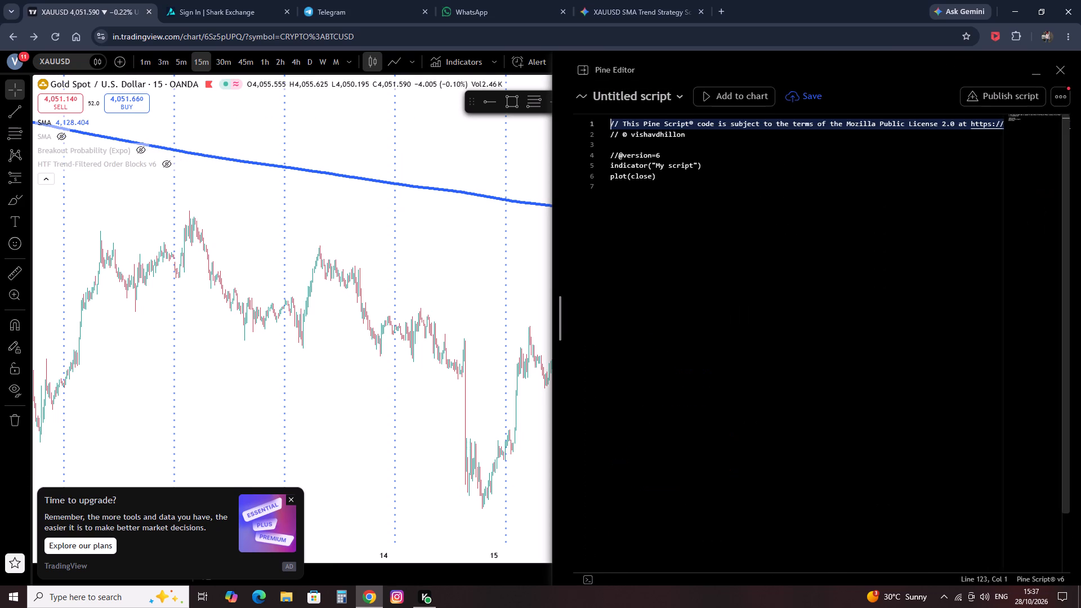
key("ctrl+a")
key("BackSpace")
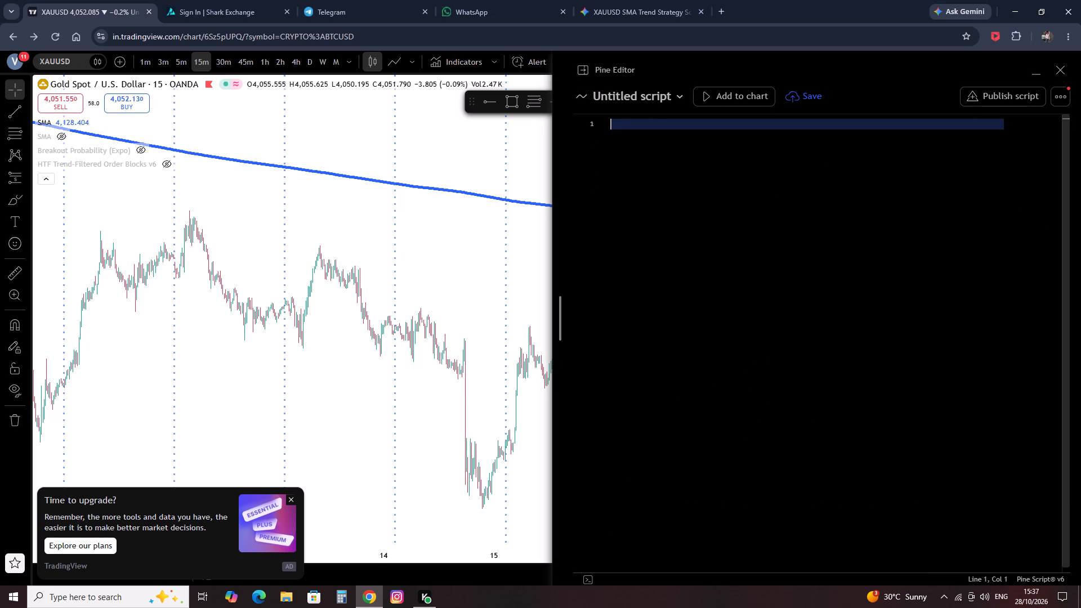
key("ctrl+v")
Add the XAUUSD 2000-SMA Macro Pullback strategy to the chart.
scroll(858, 337, "up", 2)
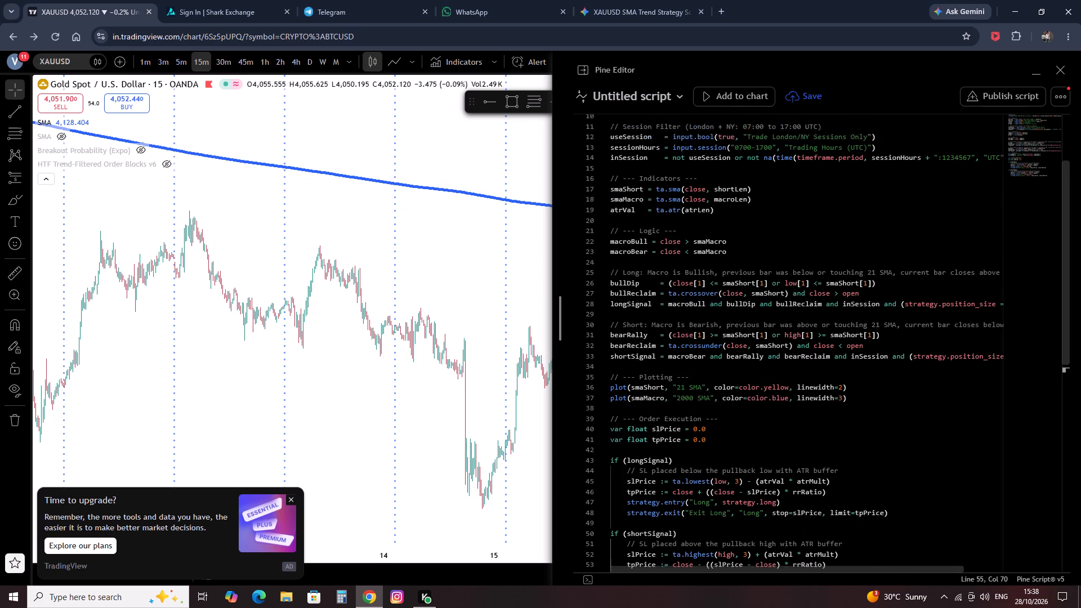
scroll(858, 337, "up", 2)
left_click(741, 104)
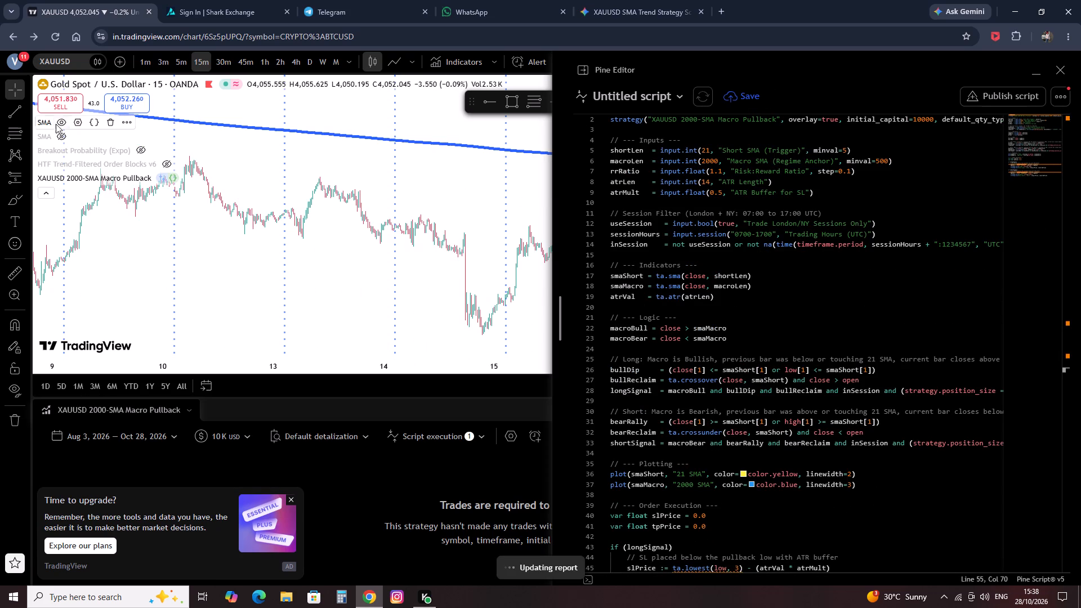
Hide the remaining visible standalone SMA indicator on the chart.
left_click(57, 125)
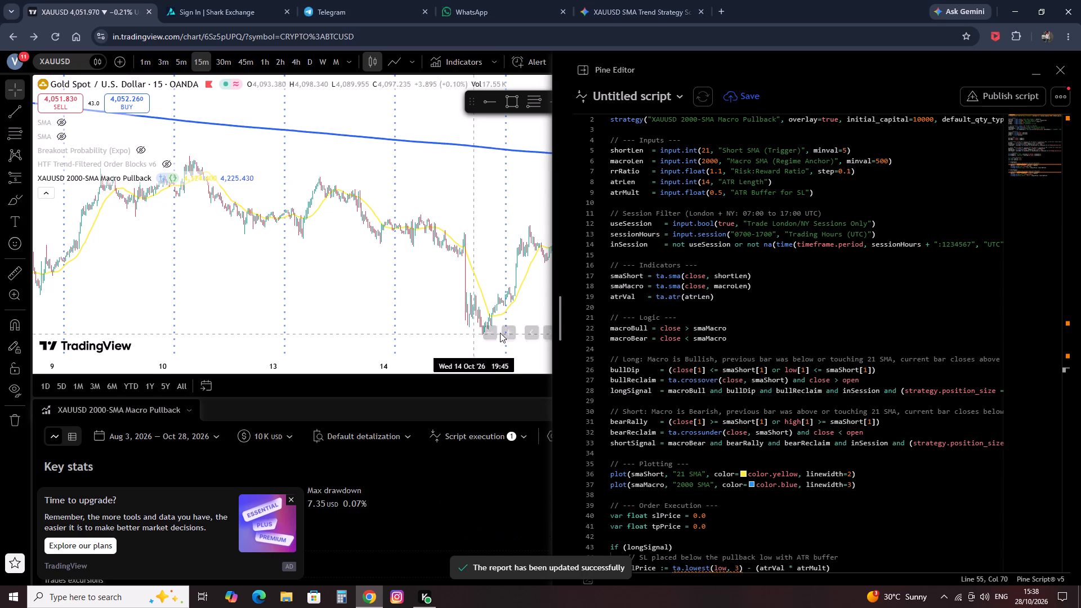
Clear the view of the chart and strategy report by dismissing the upgrade advert and closing the Pine Editor.
left_click_drag(562, 323, 783, 365)
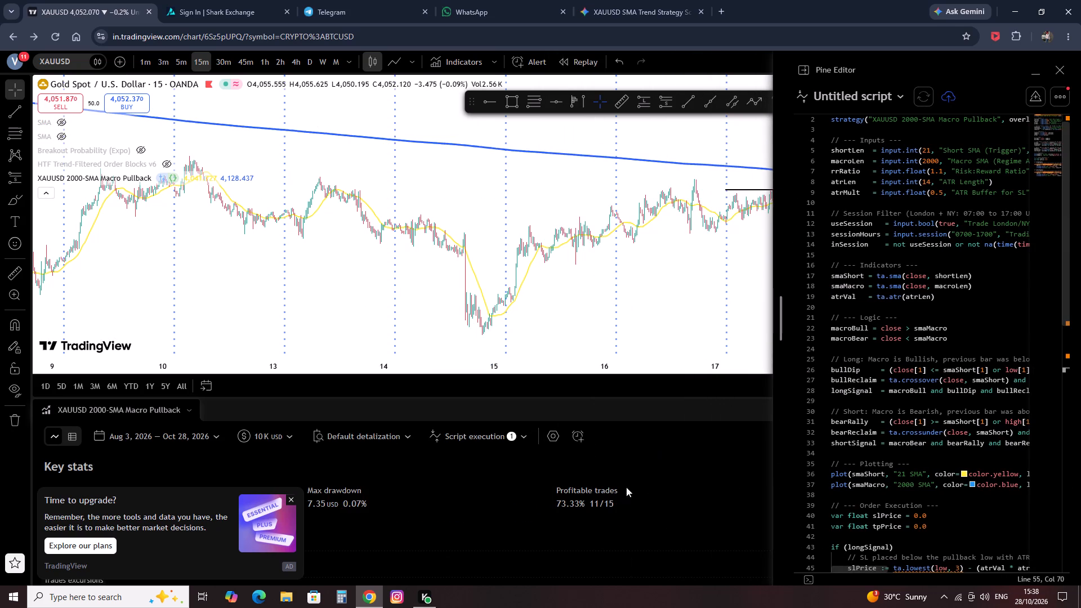
scroll(605, 509, "up", 2)
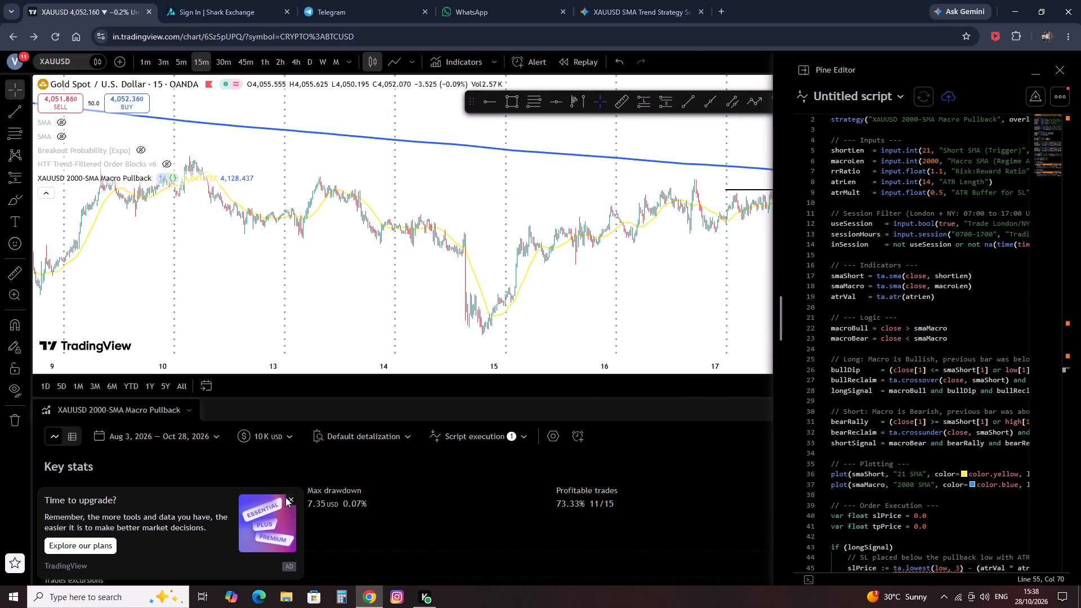
left_click(287, 498)
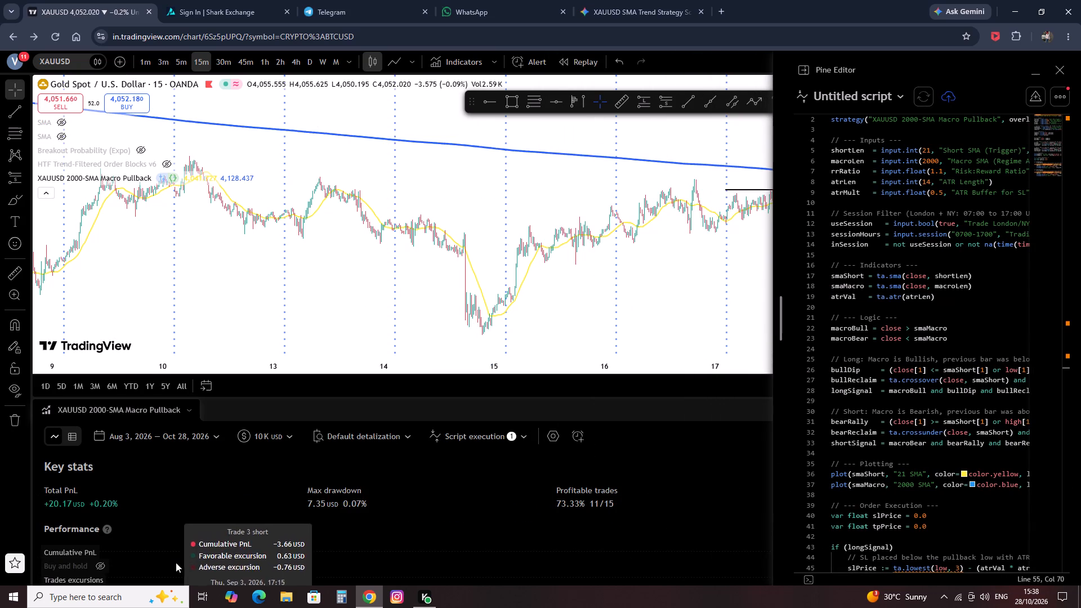
scroll(318, 526, "up", 1)
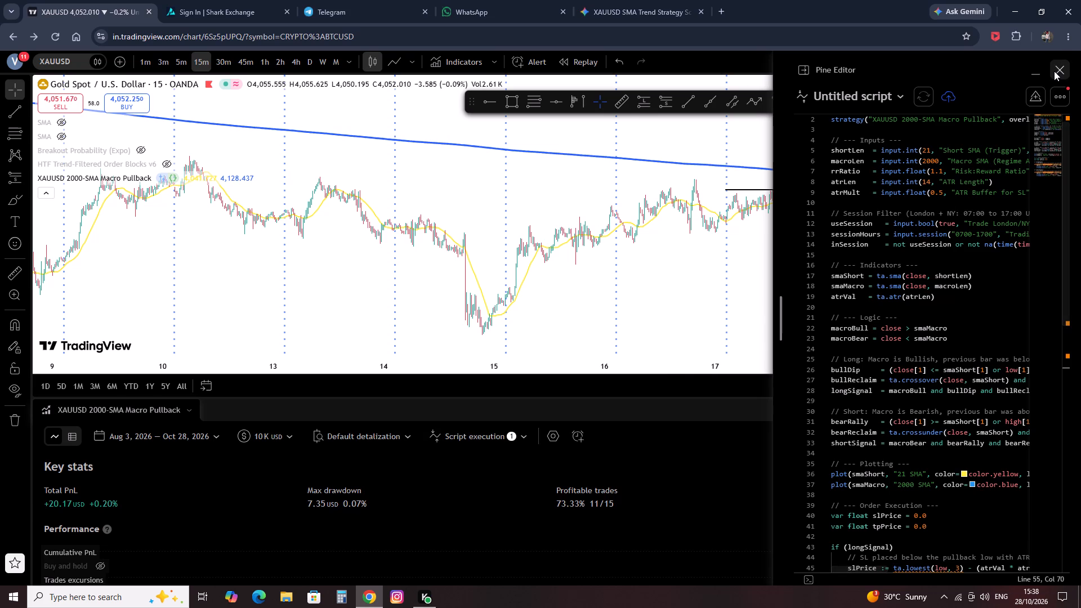
left_click(1054, 71)
Examine the strategy's long and short entries and exits against the 21 and 2000 SMA lines across the September and October price history.
scroll(771, 280, "up", 8)
left_click_drag(655, 298, 278, 268)
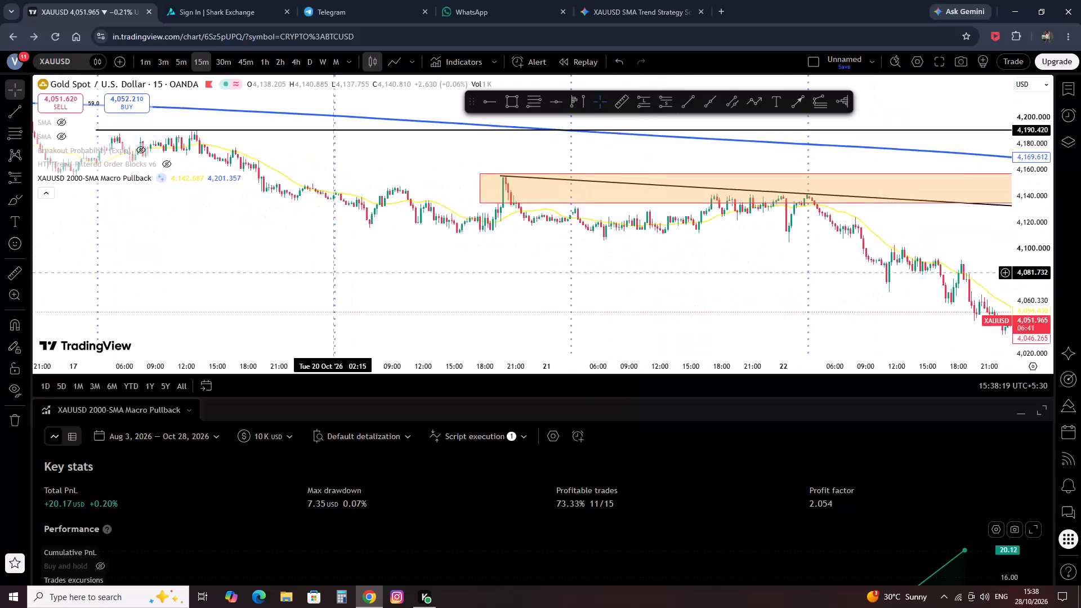
left_click_drag(278, 268, 221, 263)
scroll(461, 274, "down", 20)
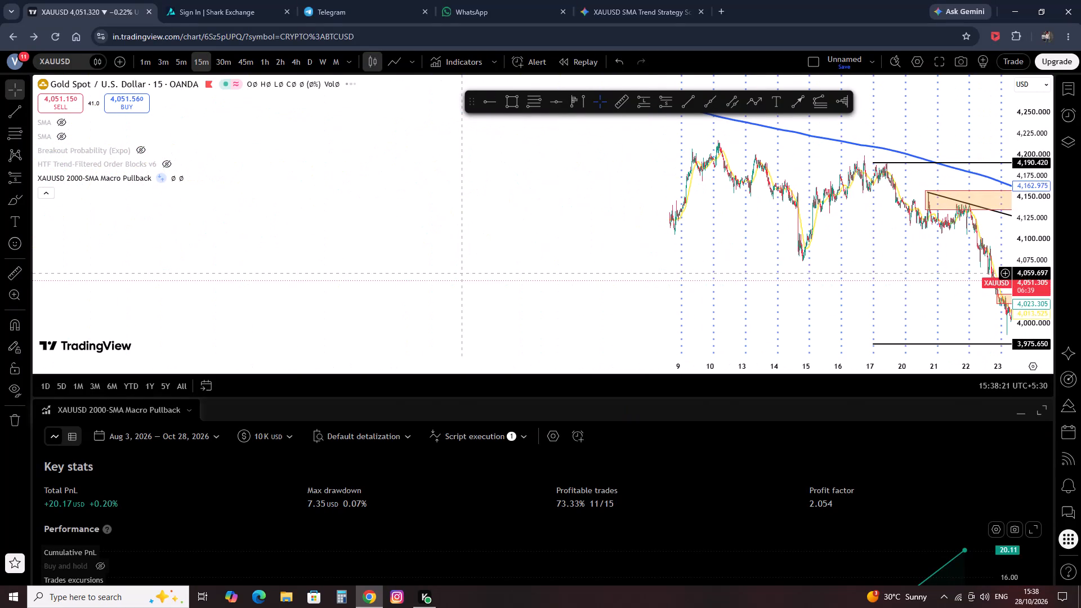
left_click_drag(401, 255, 276, 270)
left_click_drag(266, 272, 562, 311)
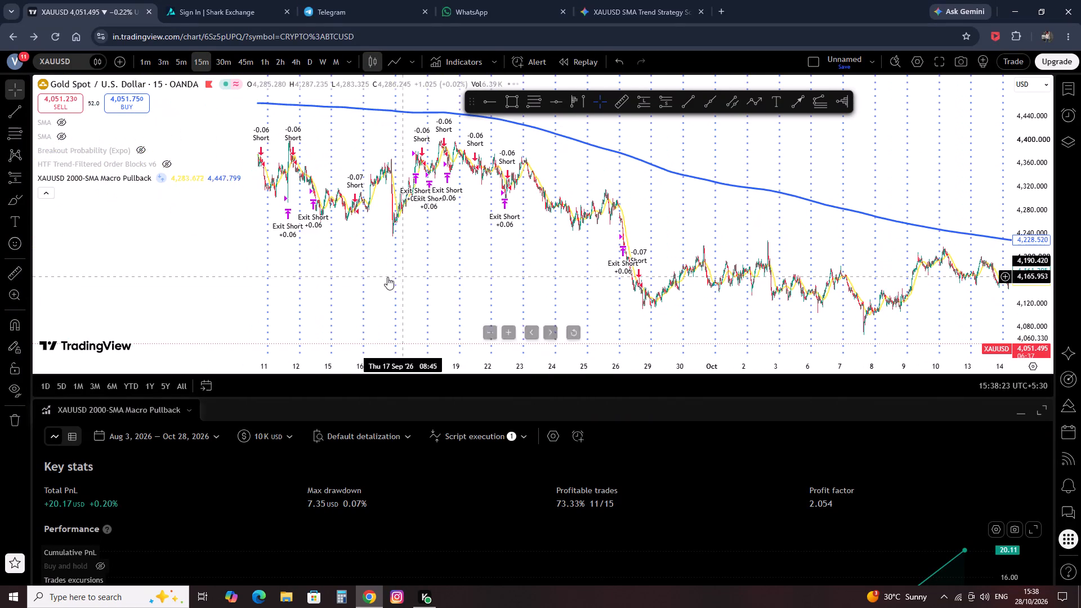
left_click_drag(359, 274, 501, 293)
scroll(501, 293, "up", 9)
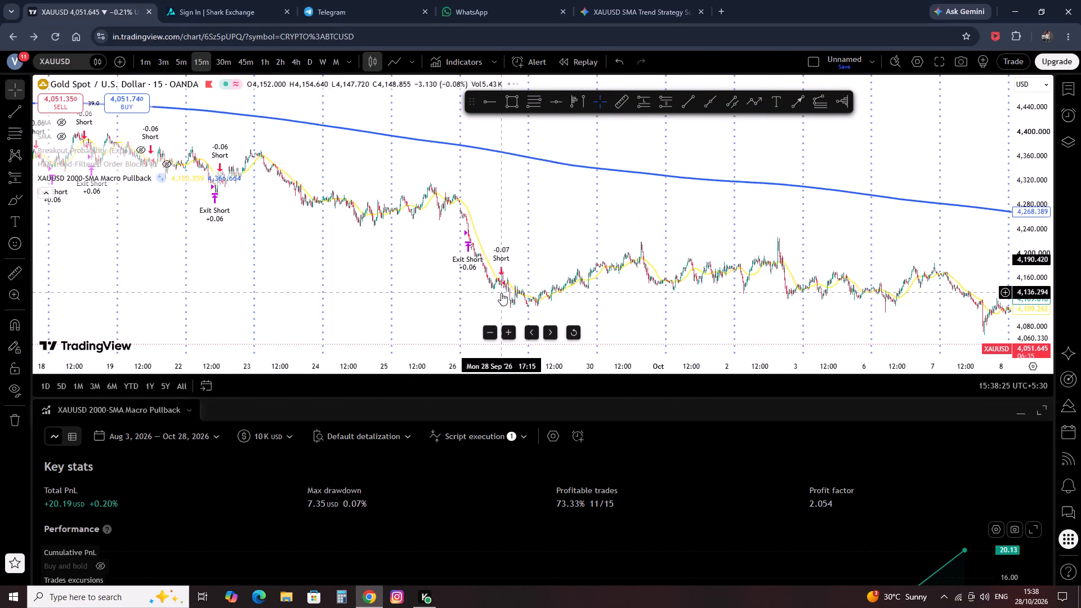
left_click_drag(282, 260, 618, 369)
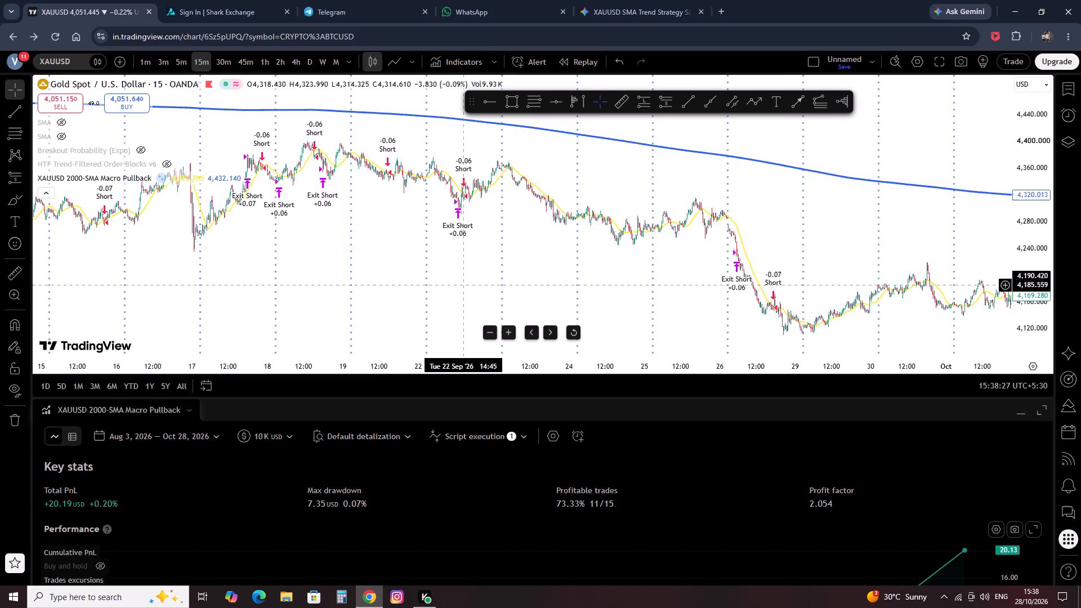
scroll(461, 285, "up", 1)
scroll(407, 217, "up", 1)
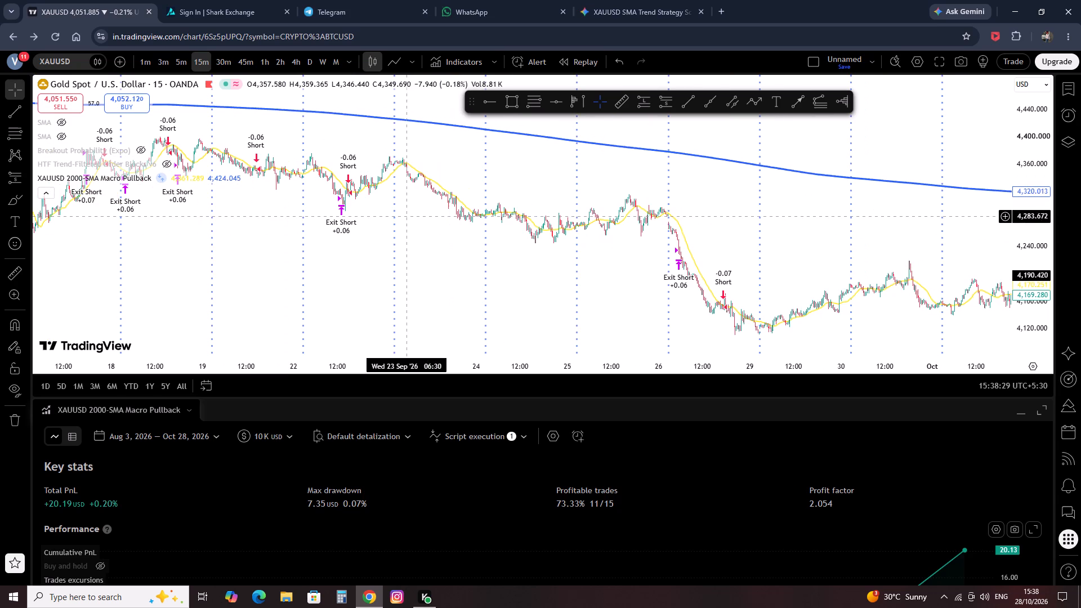
scroll(606, 286, "up", 3)
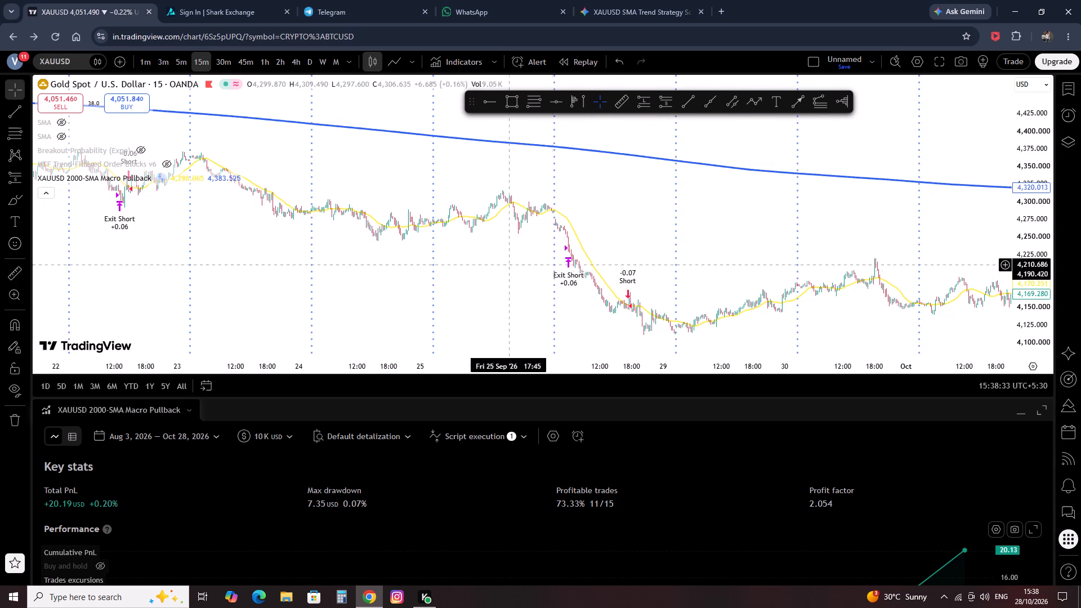
scroll(469, 262, "down", 3)
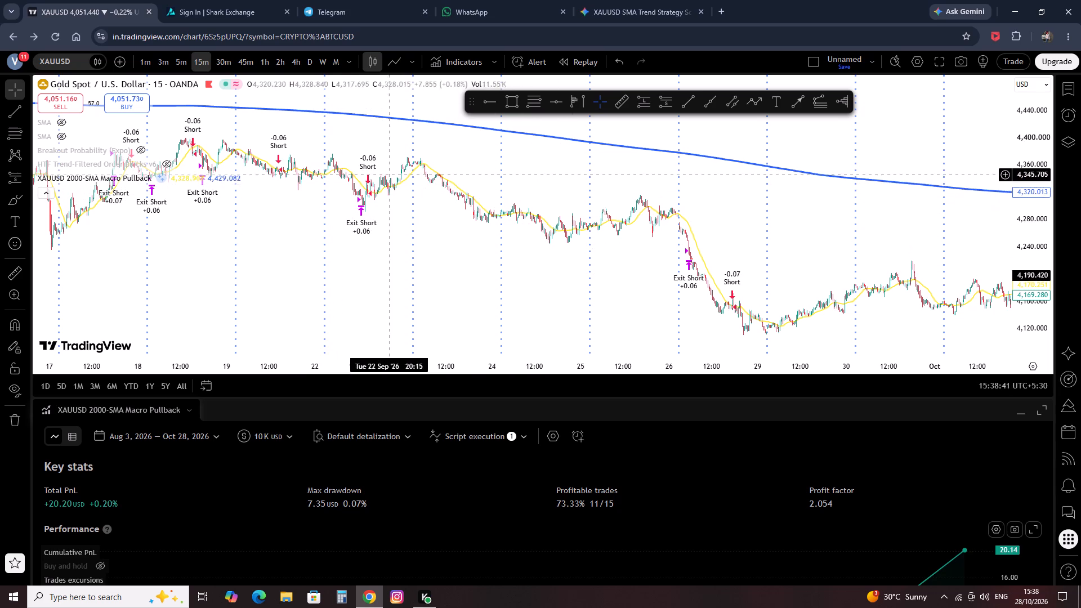
left_click_drag(299, 166, 635, 318)
left_click_drag(427, 269, 780, 369)
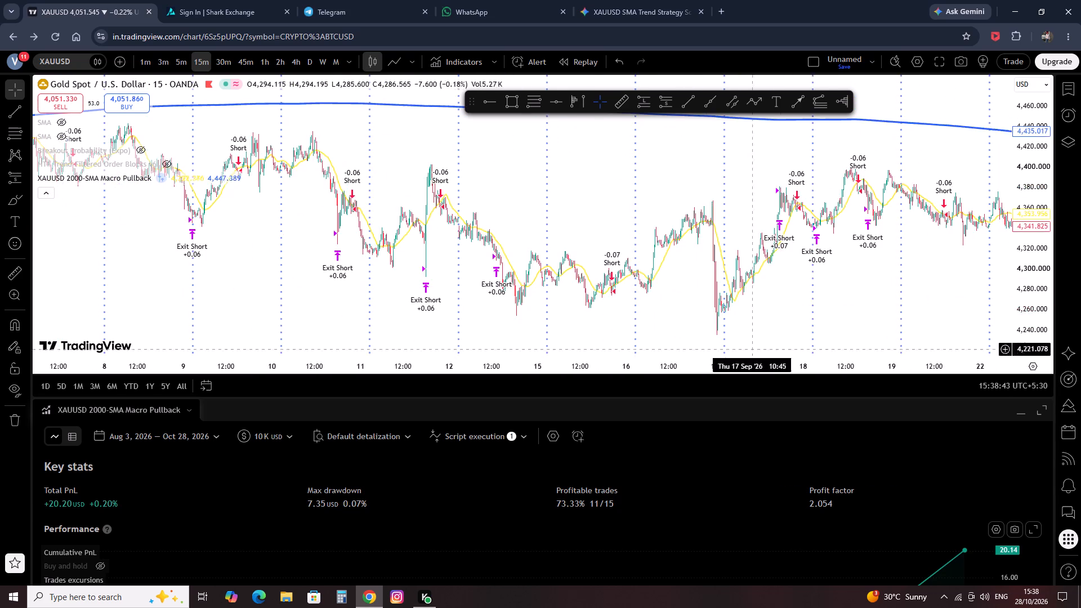
scroll(680, 293, "down", 5)
left_click_drag(384, 279, 780, 341)
scroll(714, 296, "up", 2)
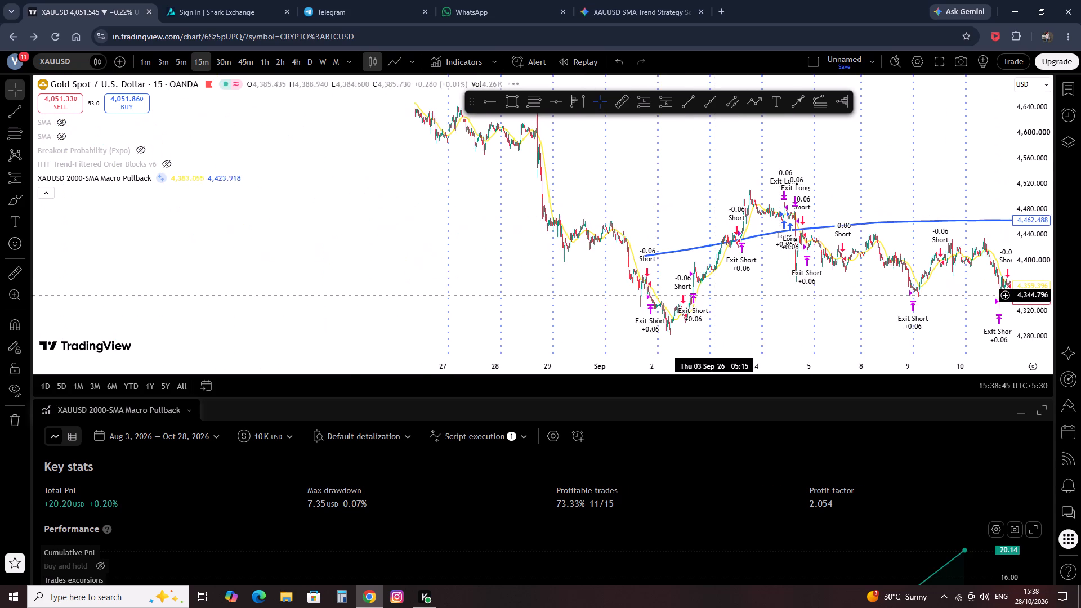
scroll(714, 296, "up", 10)
left_click_drag(202, 282, 734, 309)
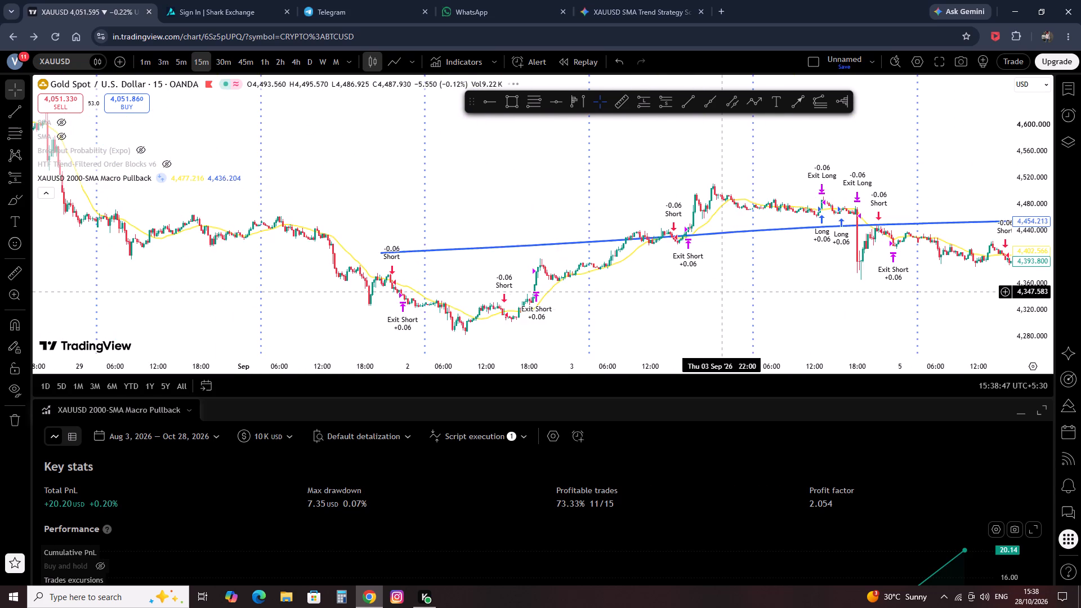
scroll(722, 292, "up", 5)
left_click_drag(693, 231, 309, 221)
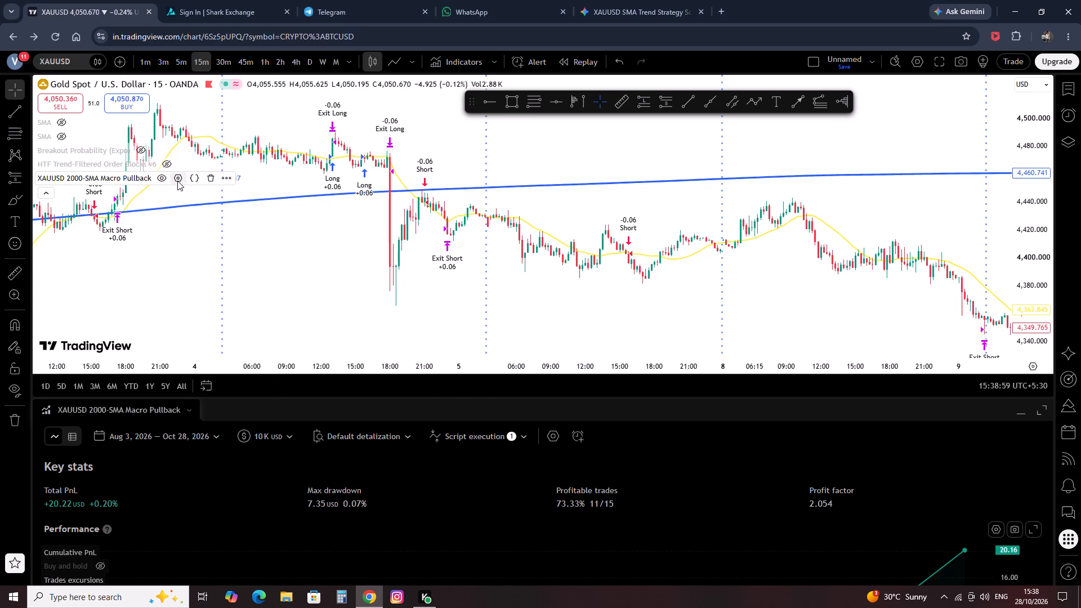
Set the Risk:Reward Ratio of the XAUUSD 2000-SMA Macro Pullback strategy to 2.
left_click(177, 181)
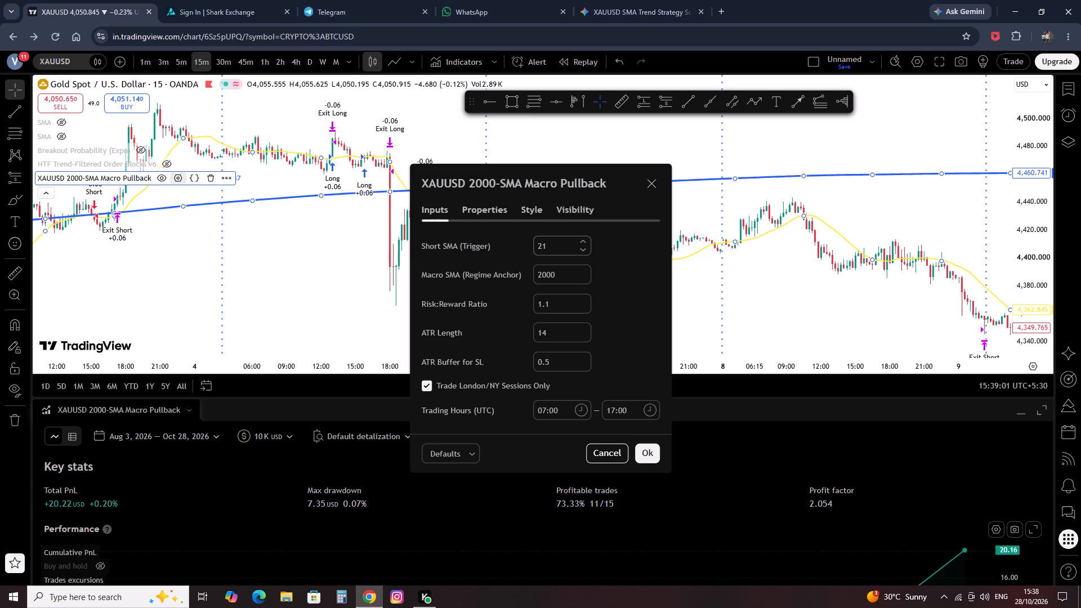
triple_click(584, 295)
triple_click(583, 296)
triple_click(582, 296)
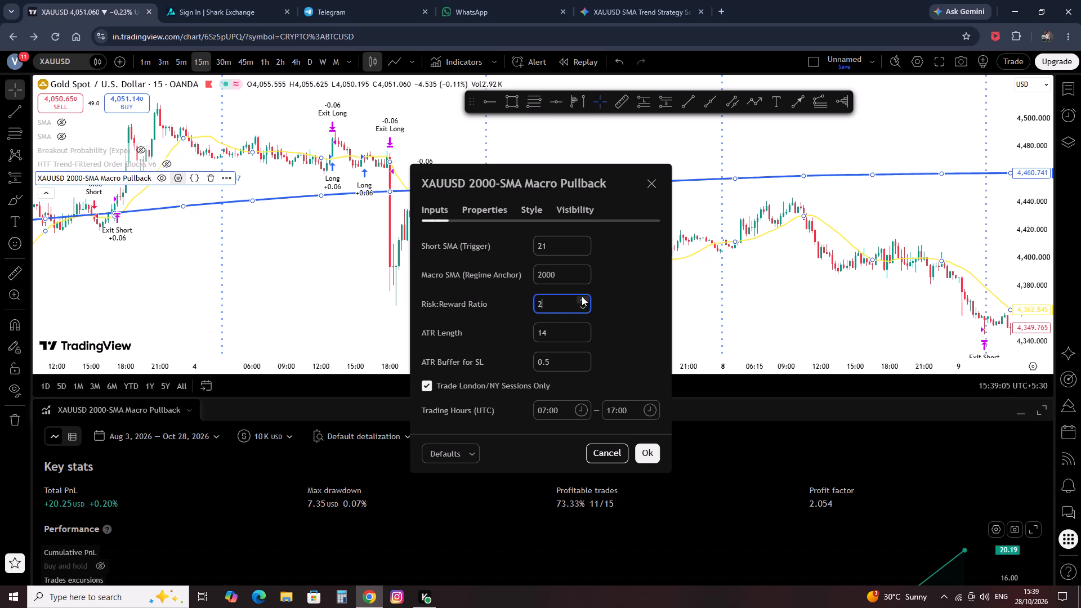
left_click(616, 346)
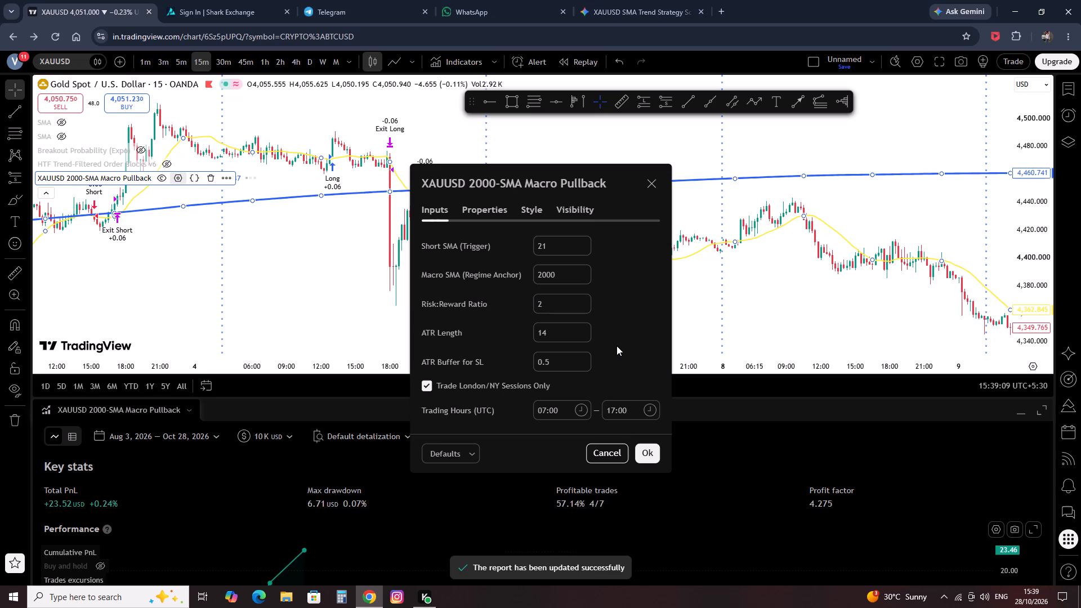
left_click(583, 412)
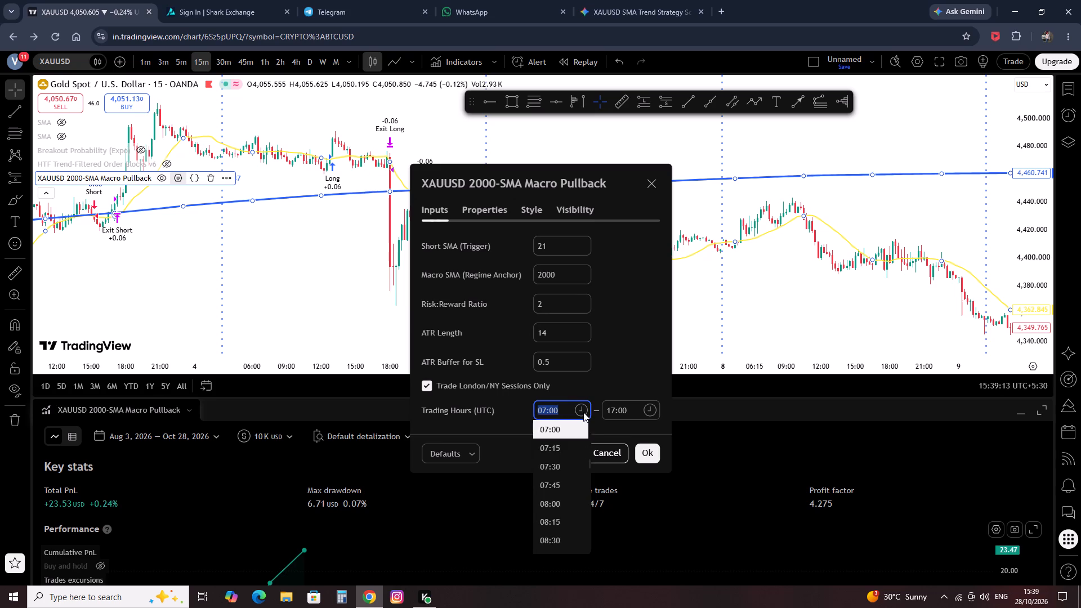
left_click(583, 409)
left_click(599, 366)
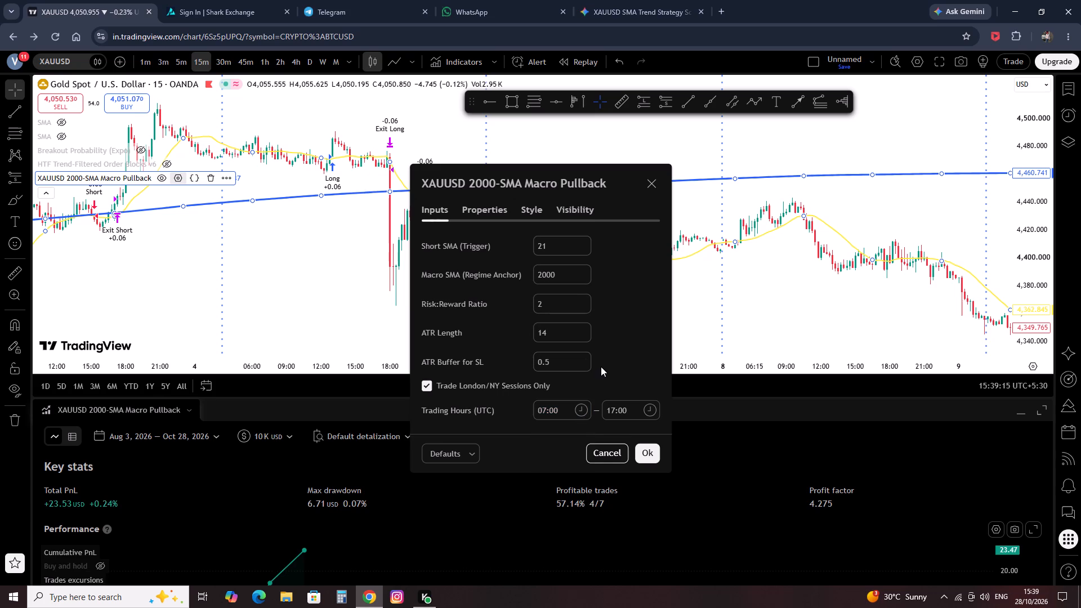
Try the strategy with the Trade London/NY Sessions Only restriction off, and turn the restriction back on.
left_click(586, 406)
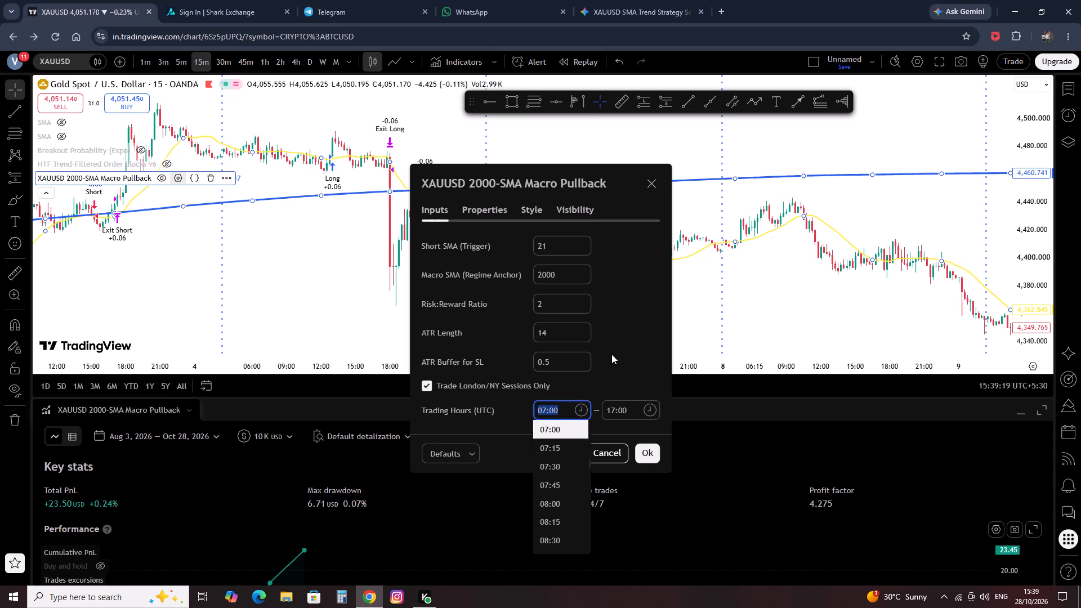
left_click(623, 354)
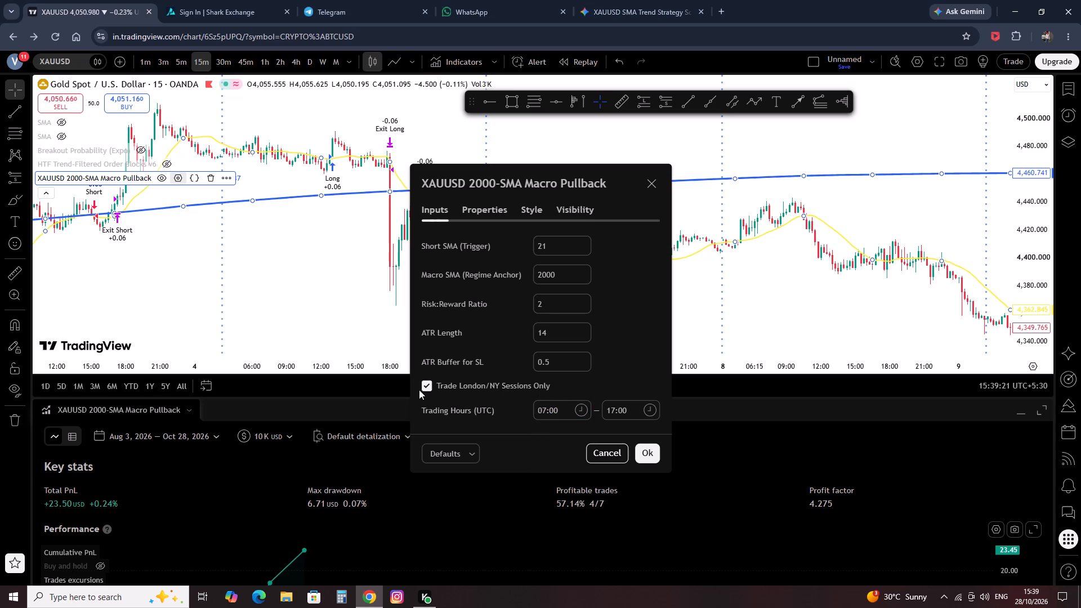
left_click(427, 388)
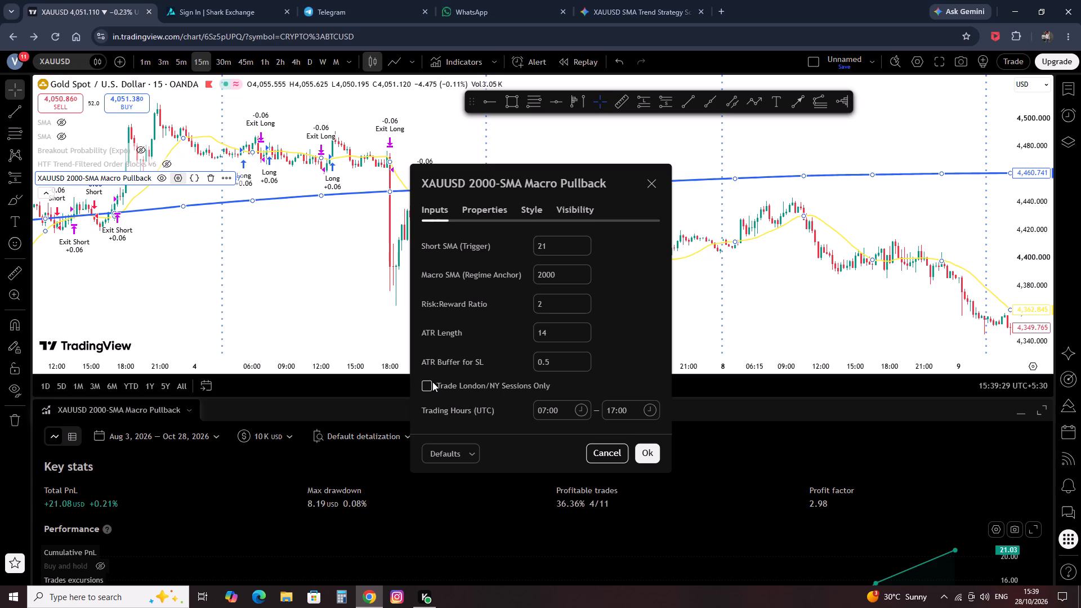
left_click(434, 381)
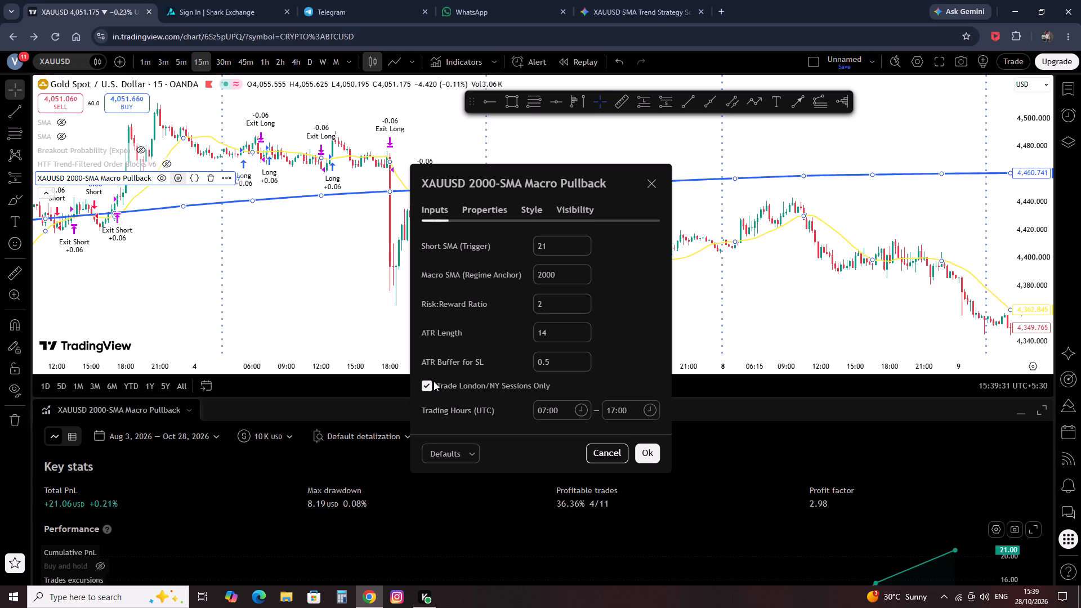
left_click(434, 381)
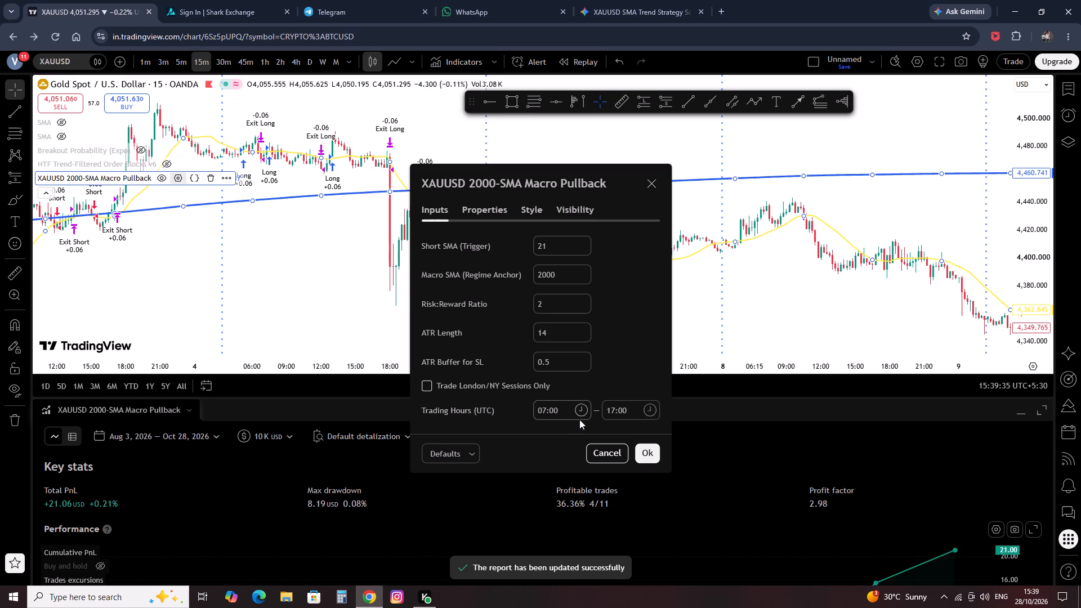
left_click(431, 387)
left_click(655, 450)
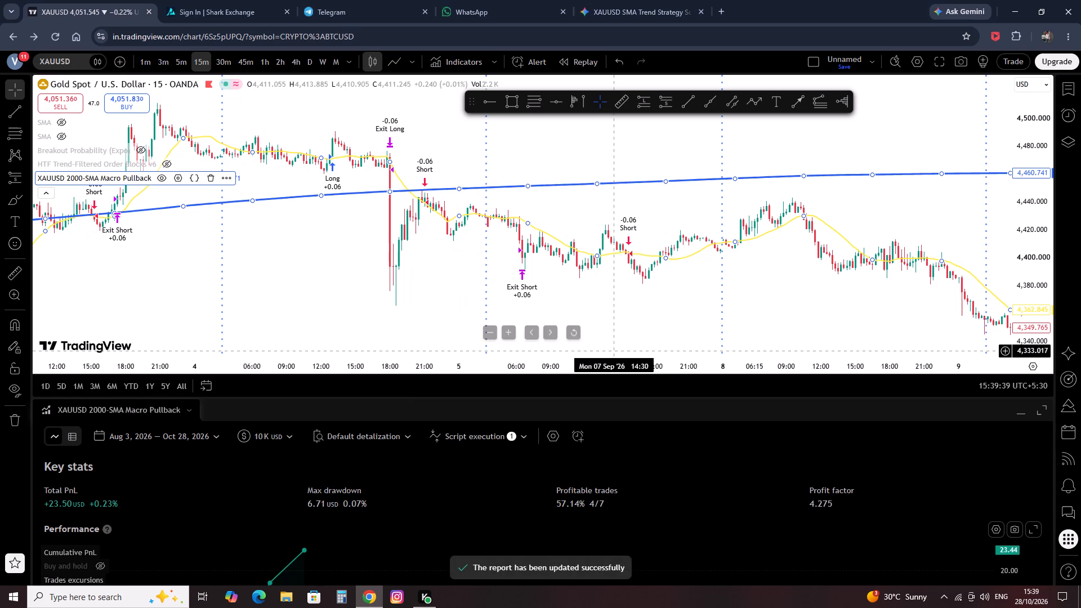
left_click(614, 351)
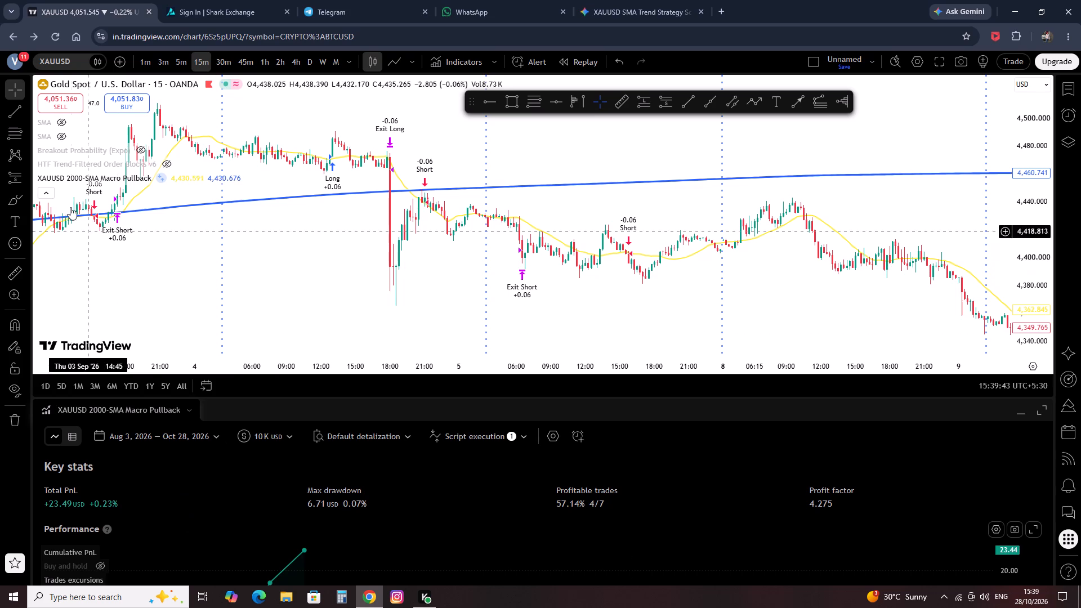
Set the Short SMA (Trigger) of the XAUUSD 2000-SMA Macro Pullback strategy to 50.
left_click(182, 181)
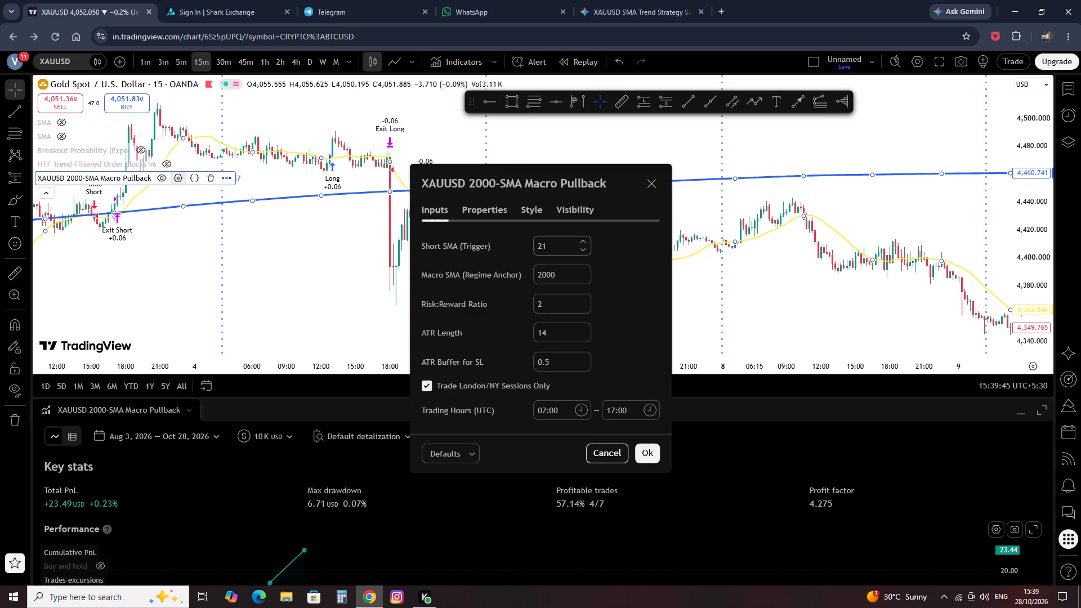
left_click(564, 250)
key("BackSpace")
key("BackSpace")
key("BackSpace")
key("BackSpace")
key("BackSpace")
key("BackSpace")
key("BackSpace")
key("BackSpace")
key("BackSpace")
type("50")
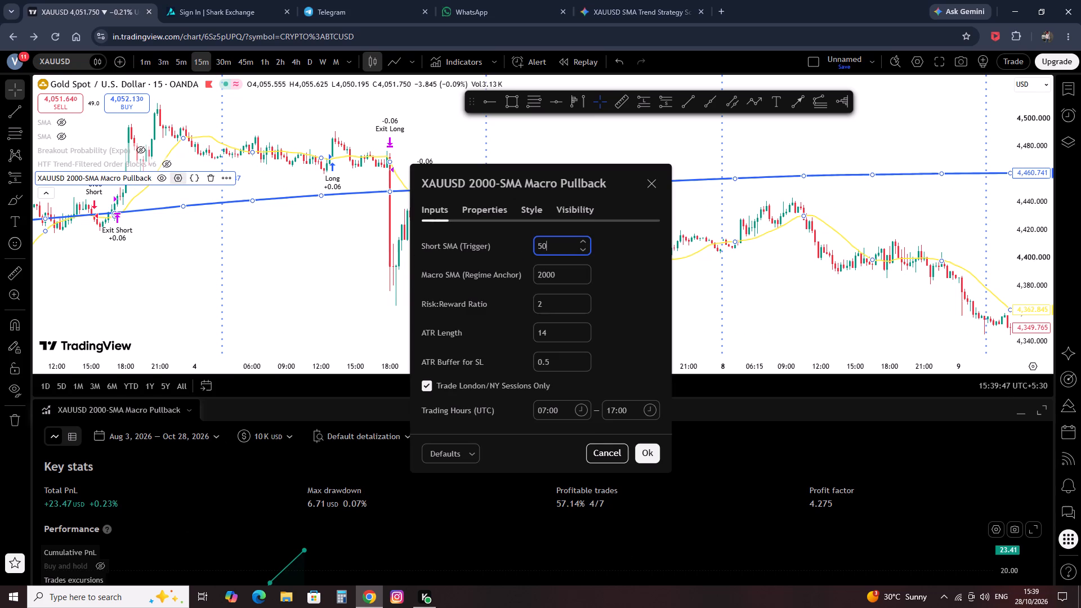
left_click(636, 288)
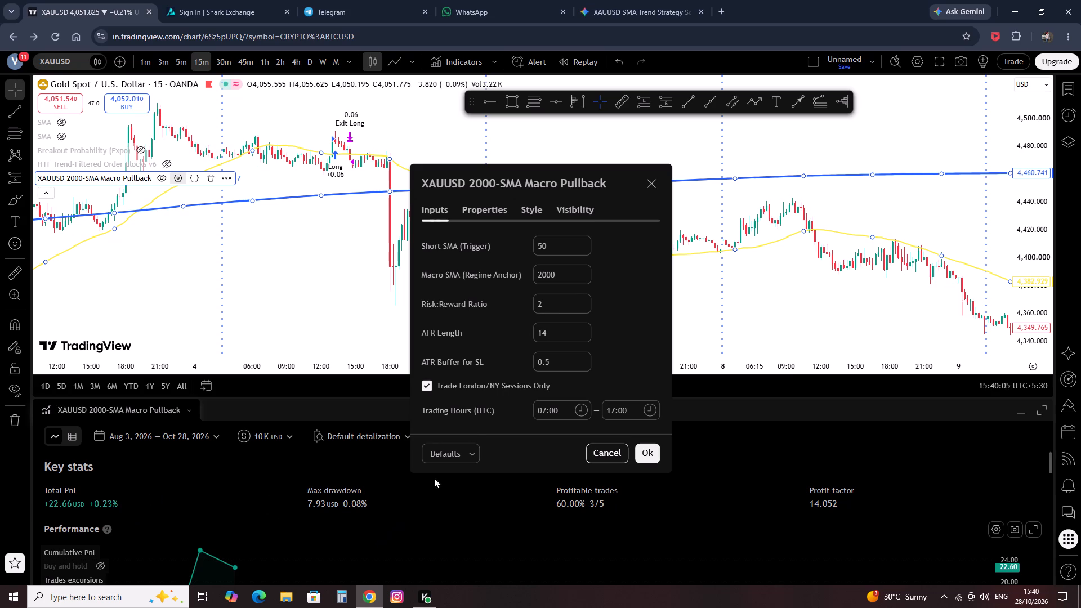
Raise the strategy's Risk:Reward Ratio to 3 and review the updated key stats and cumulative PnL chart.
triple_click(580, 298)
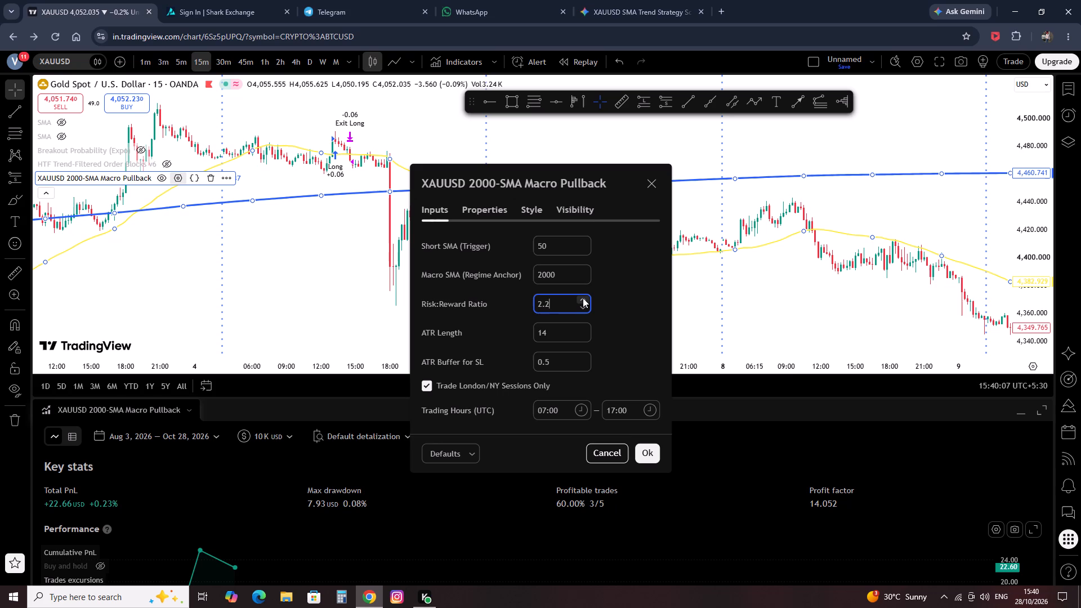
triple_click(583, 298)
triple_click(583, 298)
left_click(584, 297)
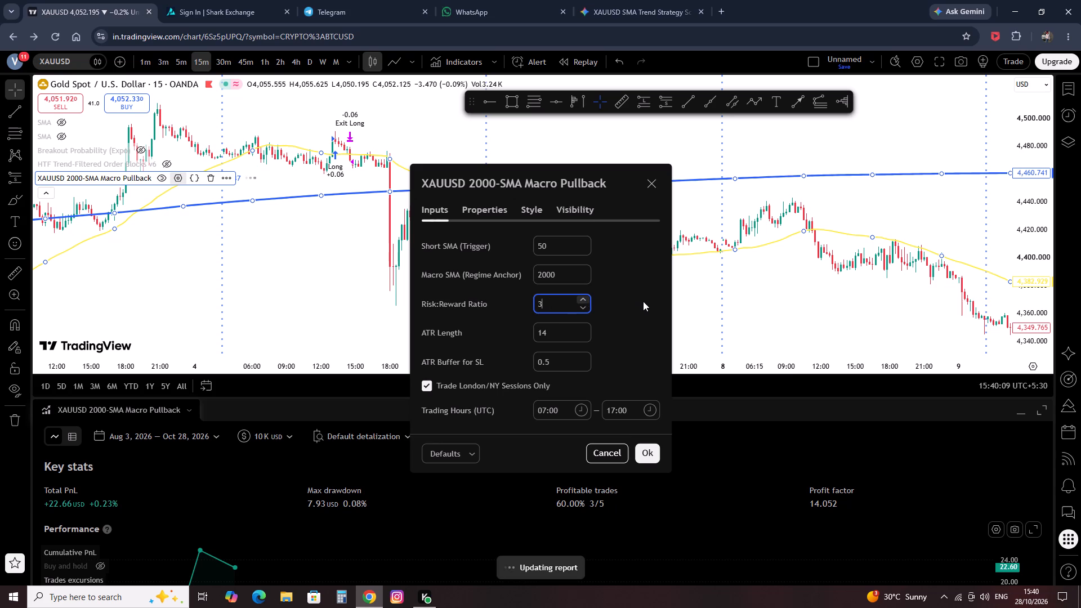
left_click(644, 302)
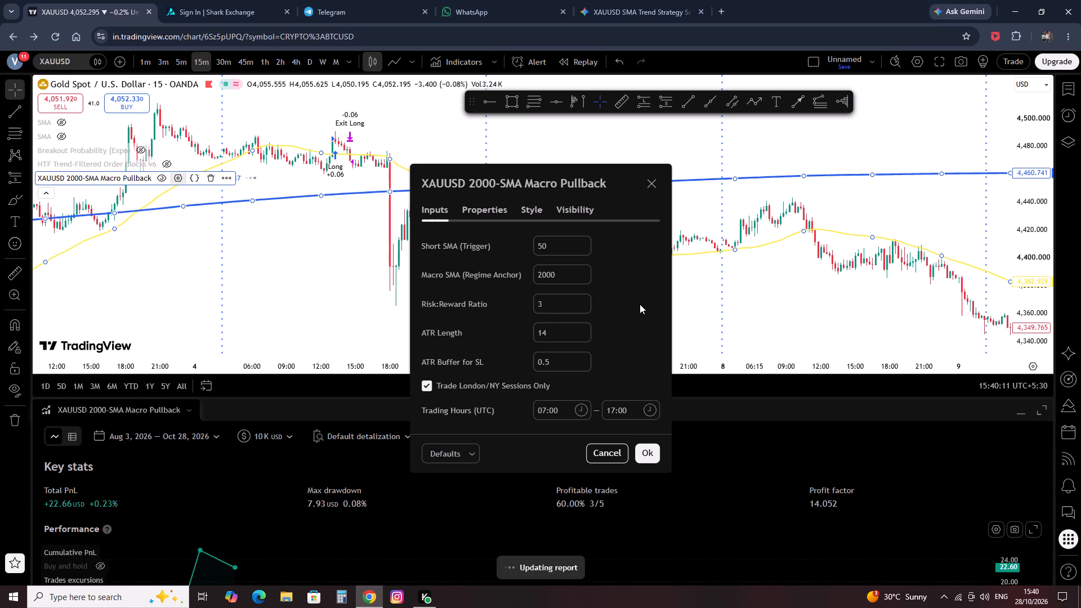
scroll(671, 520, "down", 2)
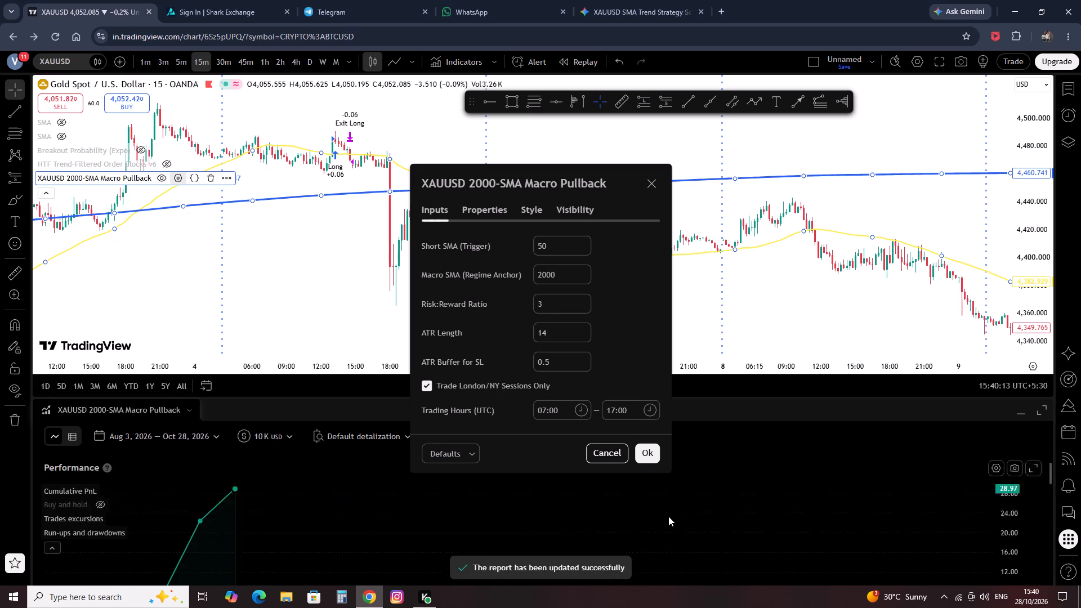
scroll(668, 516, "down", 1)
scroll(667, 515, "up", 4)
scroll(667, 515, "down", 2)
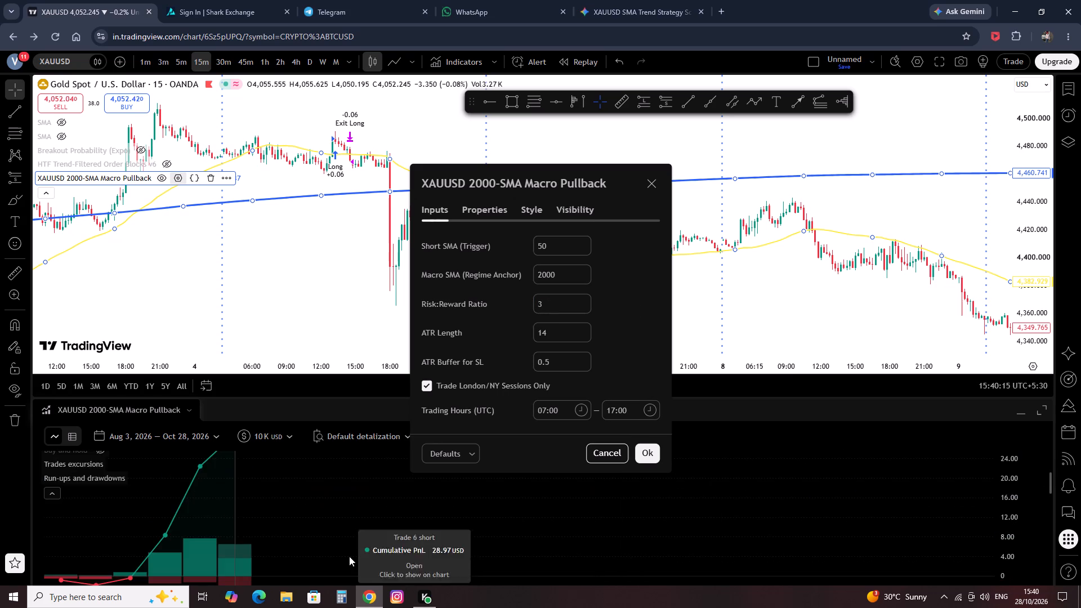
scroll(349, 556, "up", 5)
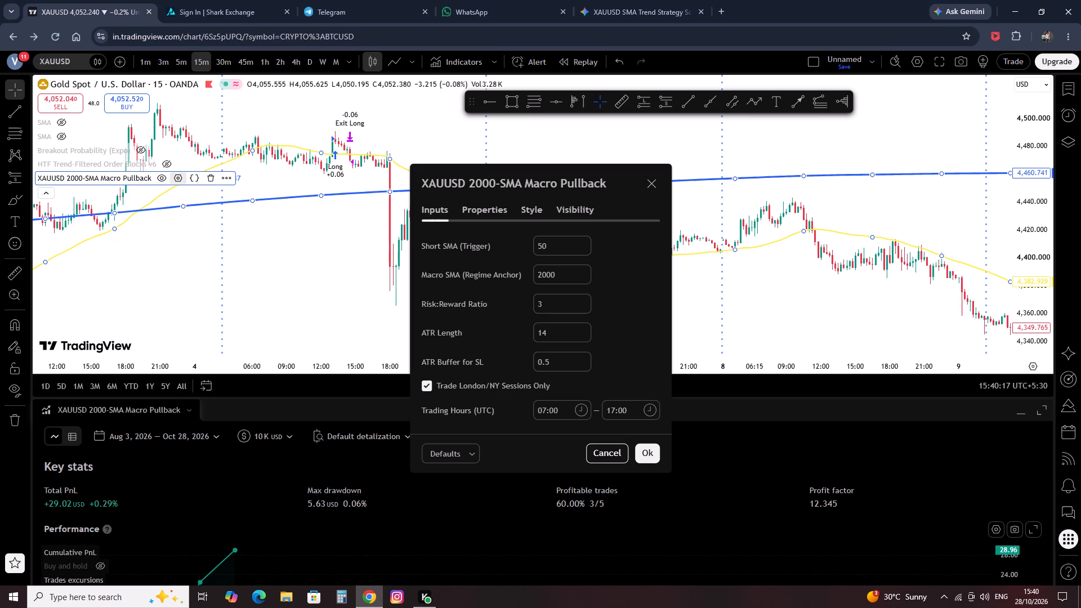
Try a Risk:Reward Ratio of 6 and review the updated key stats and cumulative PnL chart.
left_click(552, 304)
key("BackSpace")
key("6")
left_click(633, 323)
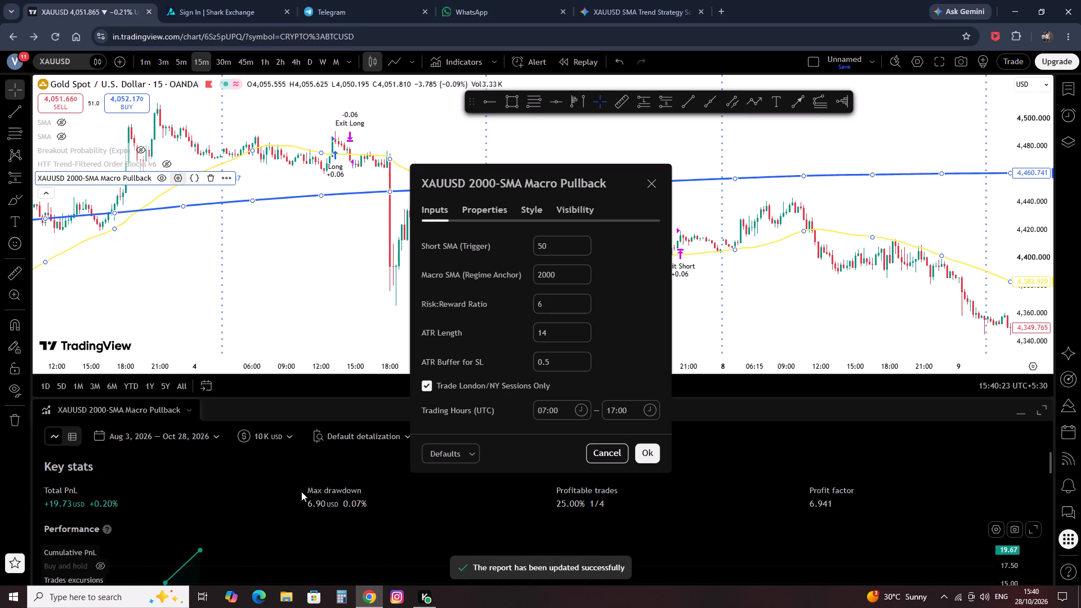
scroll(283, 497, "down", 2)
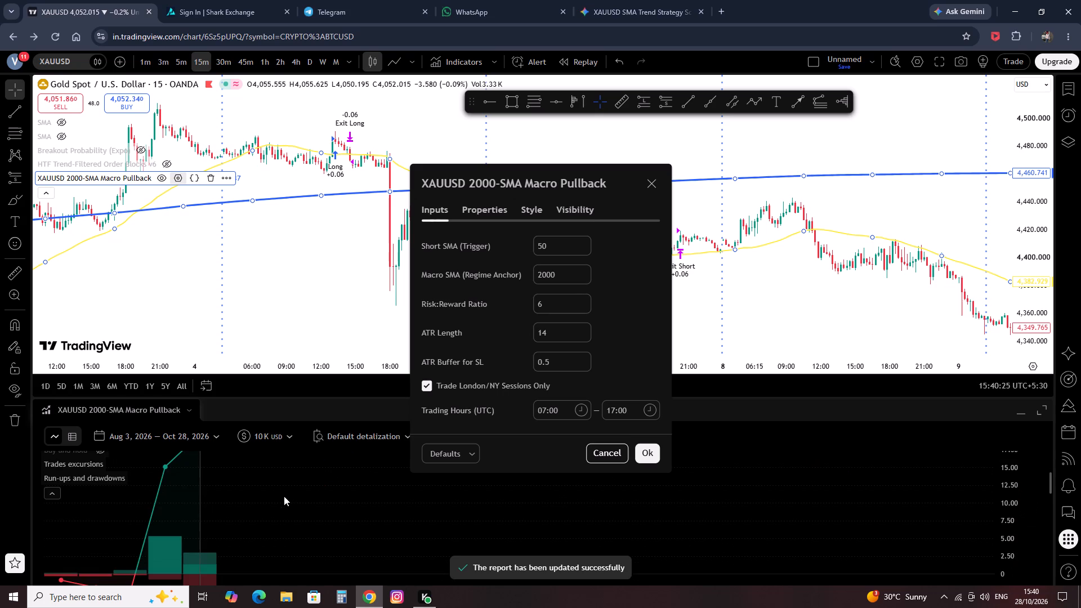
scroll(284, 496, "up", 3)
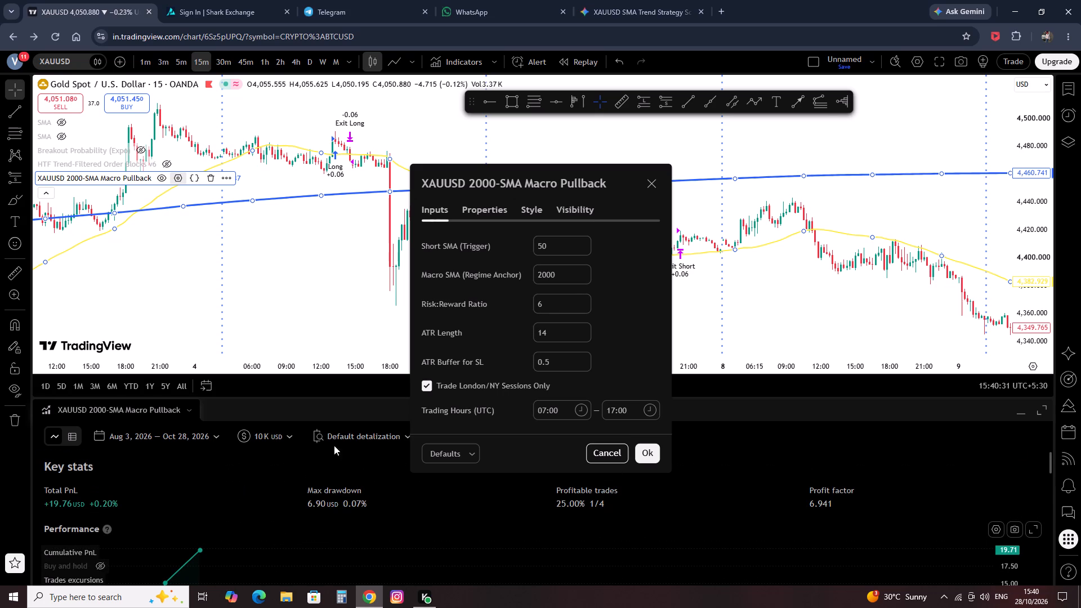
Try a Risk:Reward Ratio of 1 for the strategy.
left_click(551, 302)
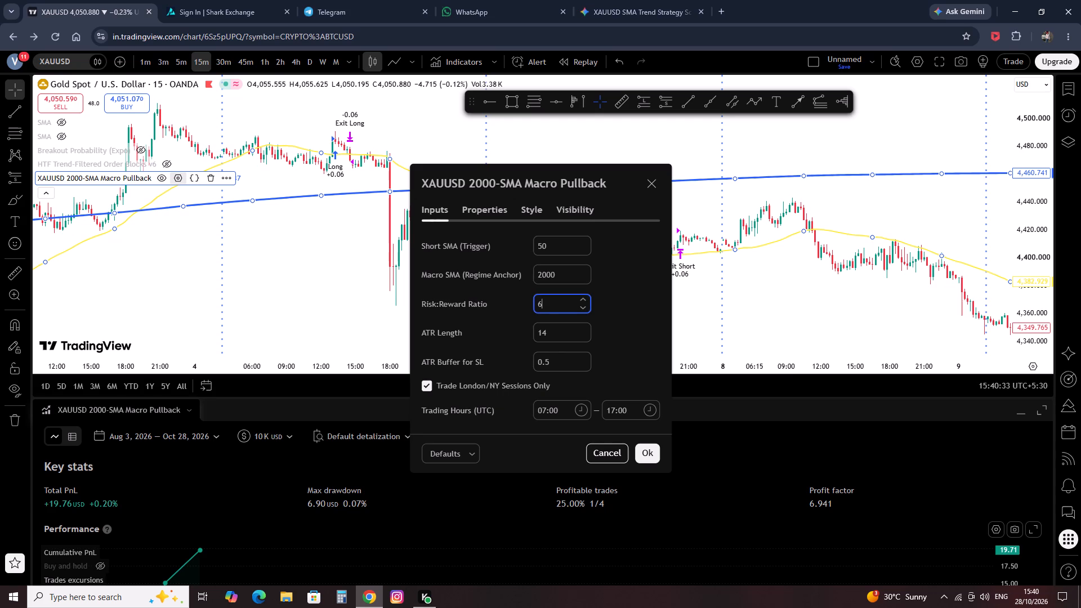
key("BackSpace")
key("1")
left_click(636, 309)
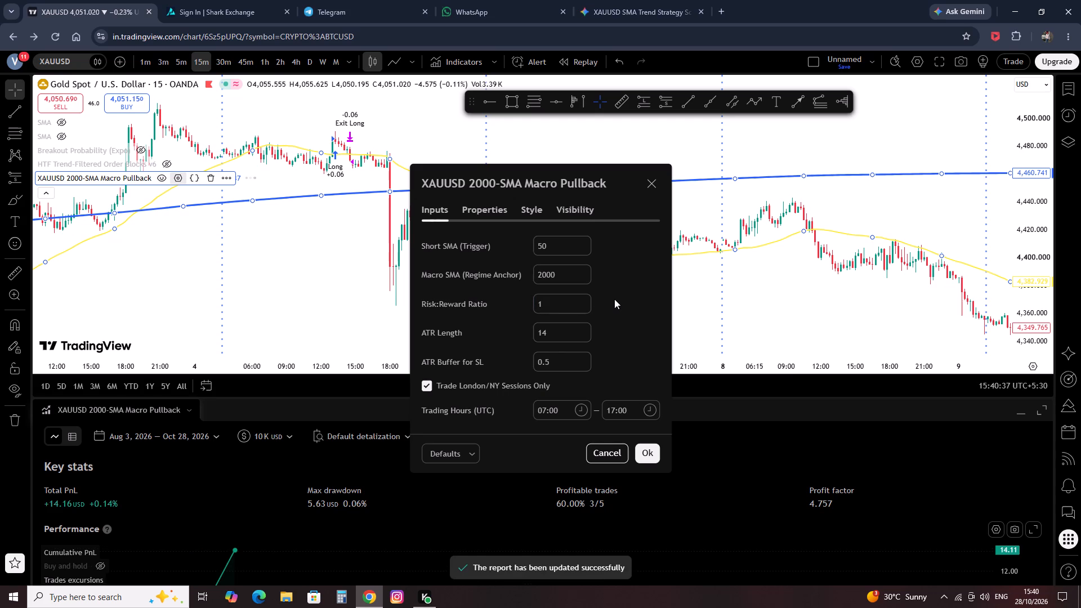
Set the strategy's Risk:Reward Ratio to 3 and apply the settings.
left_click(562, 312)
key("BackSpace")
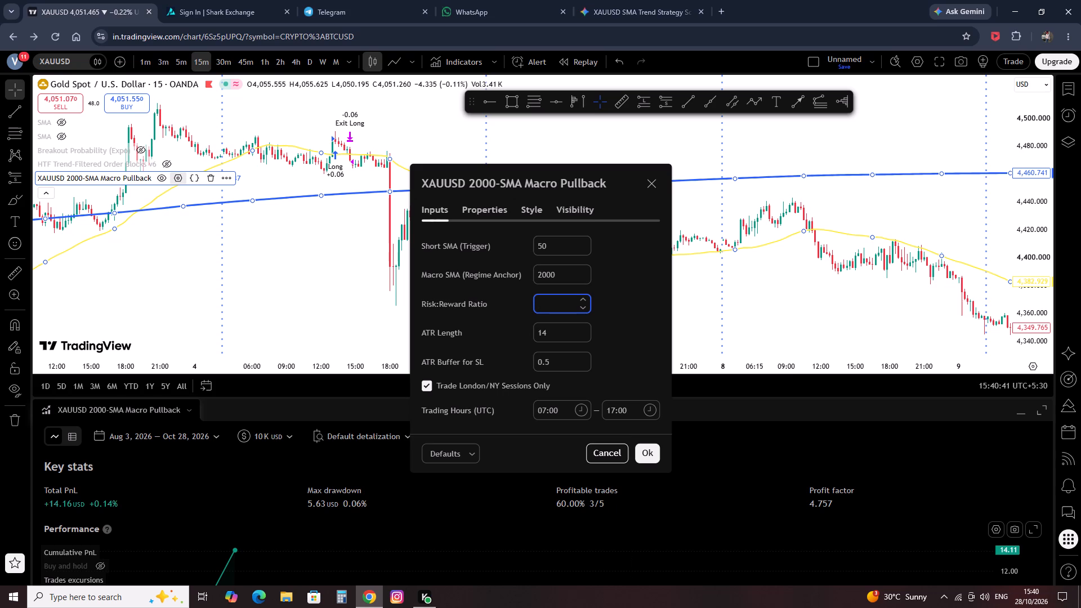
key("2")
key("BackSpace")
key("3")
left_click(623, 323)
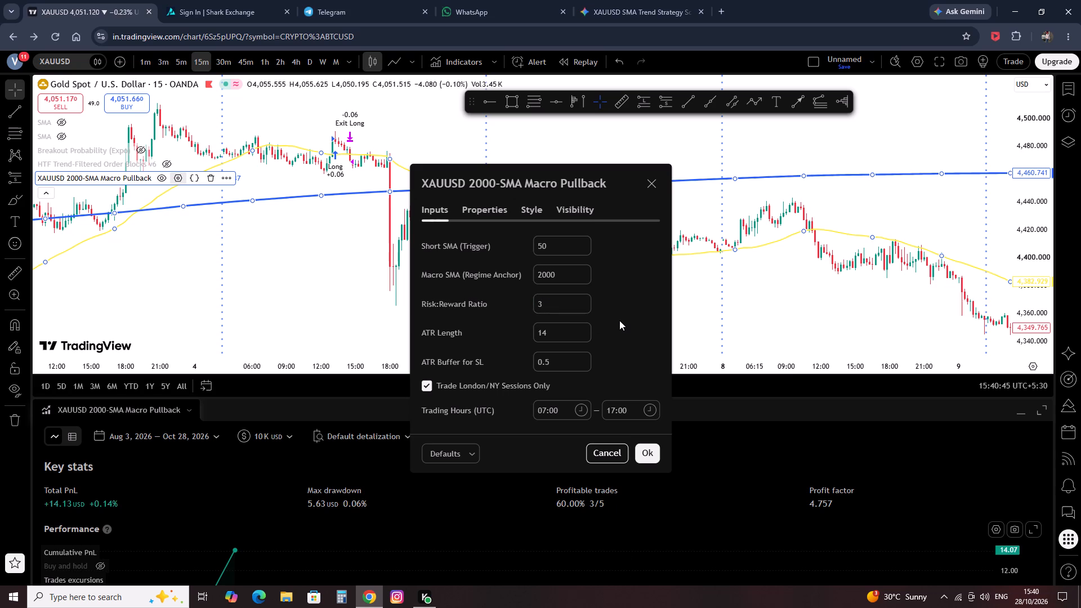
left_click(636, 455)
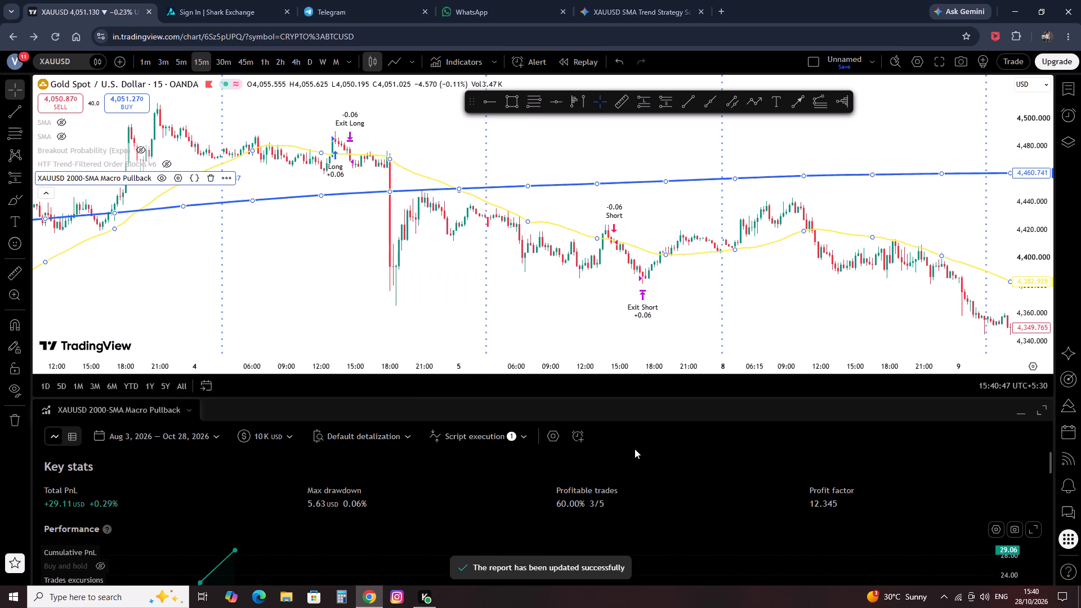
Examine the strategy's long and short trades against the 50 and 2000 SMA lines around 4 to 8 September.
left_click(517, 324)
left_click(445, 302)
left_click_drag(699, 292, 612, 301)
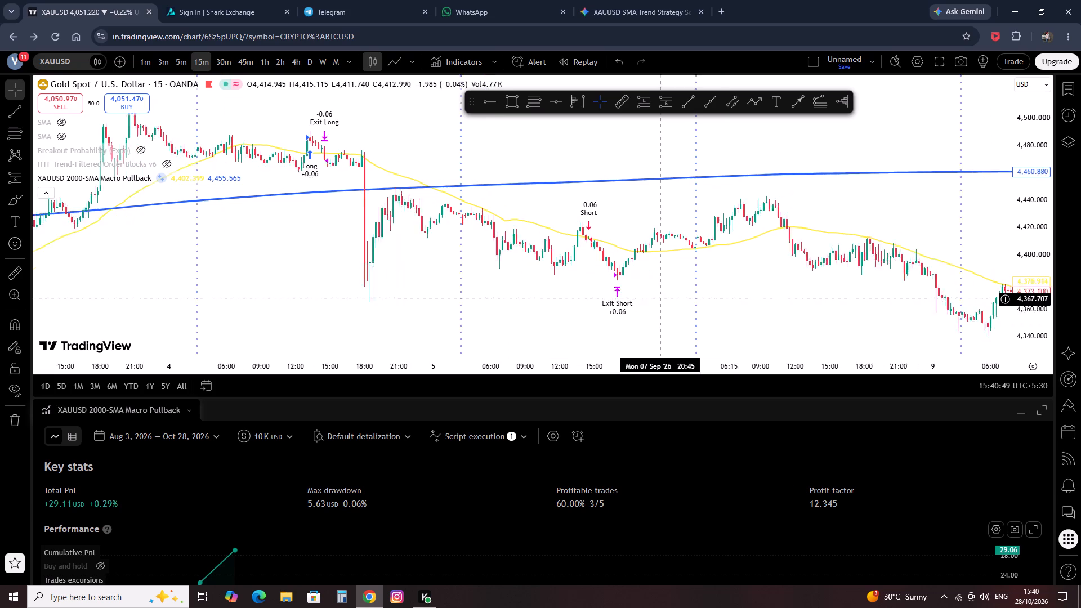
left_click_drag(612, 301, 597, 299)
left_click_drag(431, 299, 707, 314)
scroll(709, 307, "up", 2)
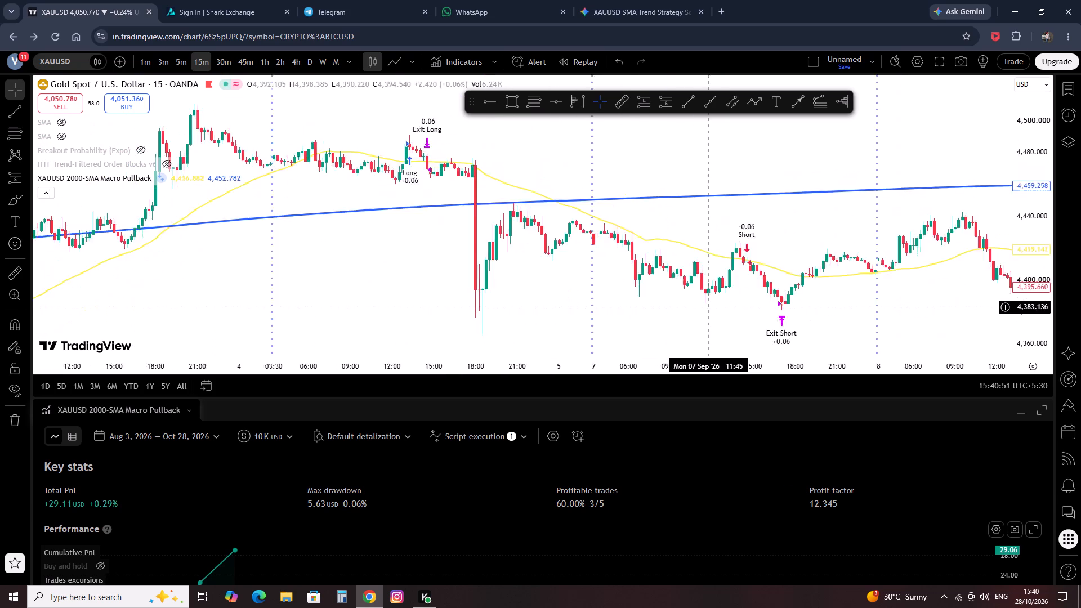
scroll(709, 307, "up", 8)
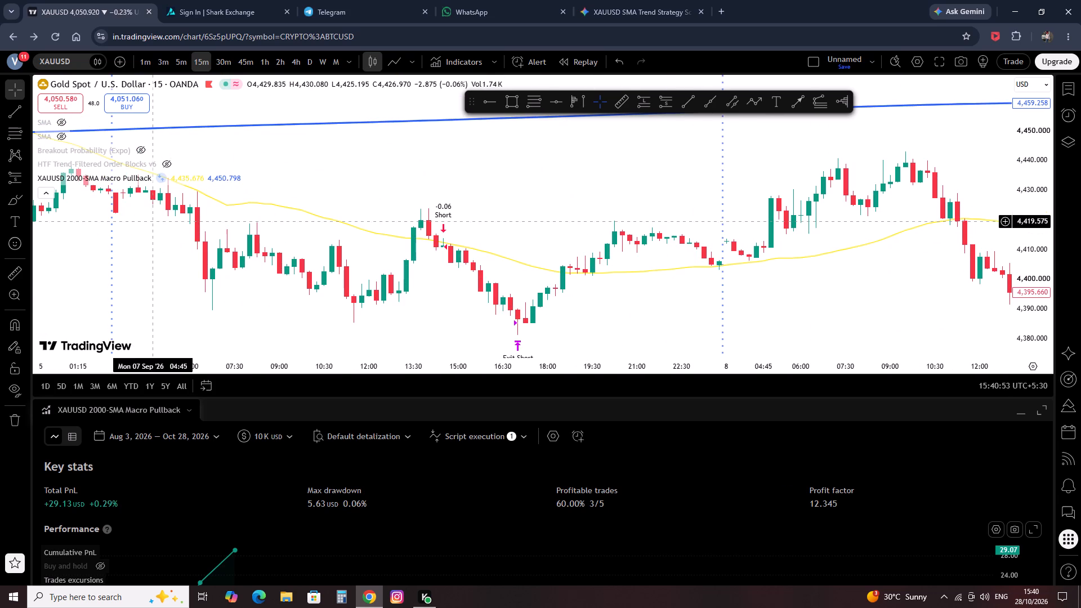
Set the strategy's Short SMA (Trigger) to 200 and review the updated performance report.
left_click(175, 177)
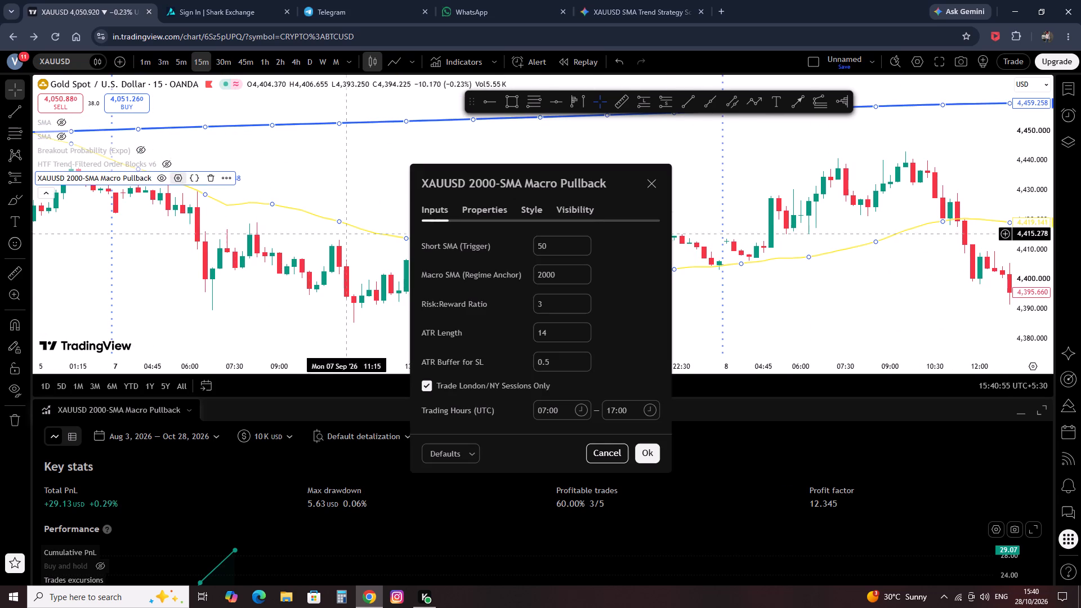
left_click(547, 249)
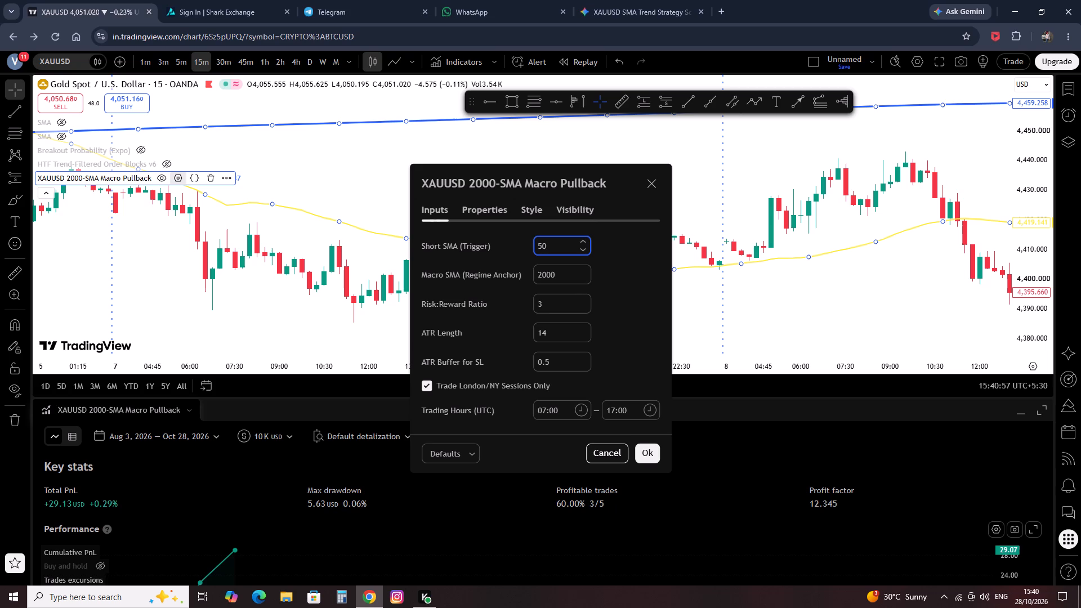
key("BackSpace")
key("BackSpace")
key("BackSpace")
key("BackSpace")
type("200")
left_click(616, 269)
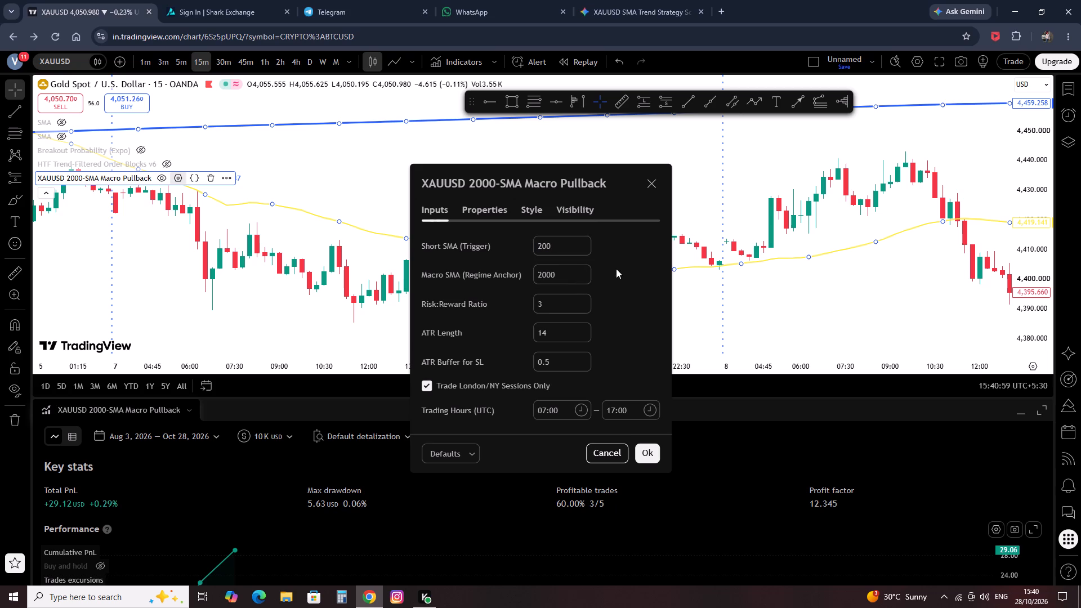
scroll(796, 508, "down", 5)
scroll(741, 341, "down", 6)
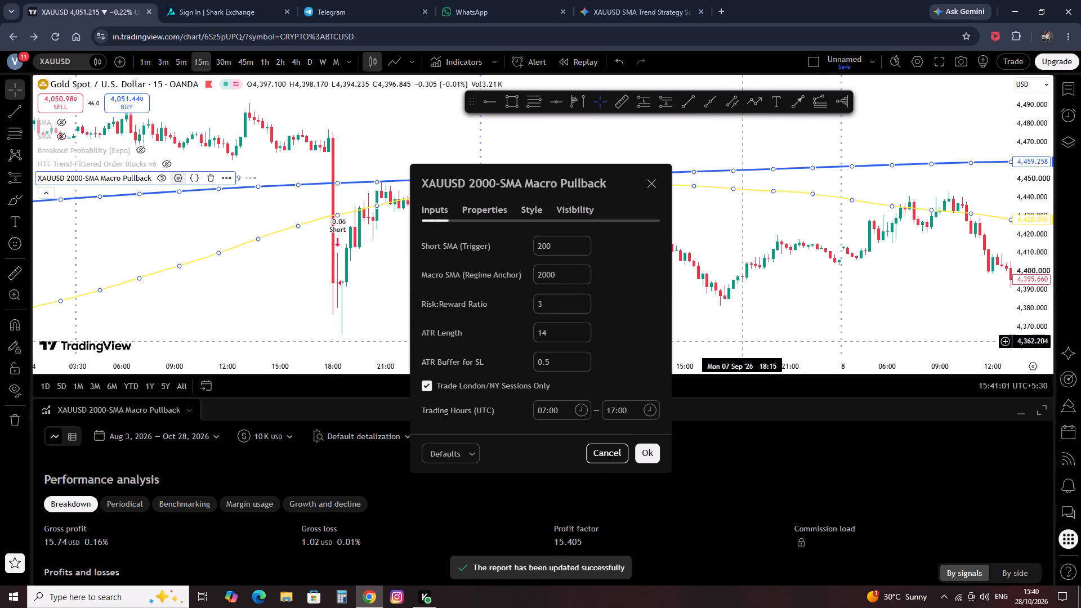
scroll(708, 491, "up", 9)
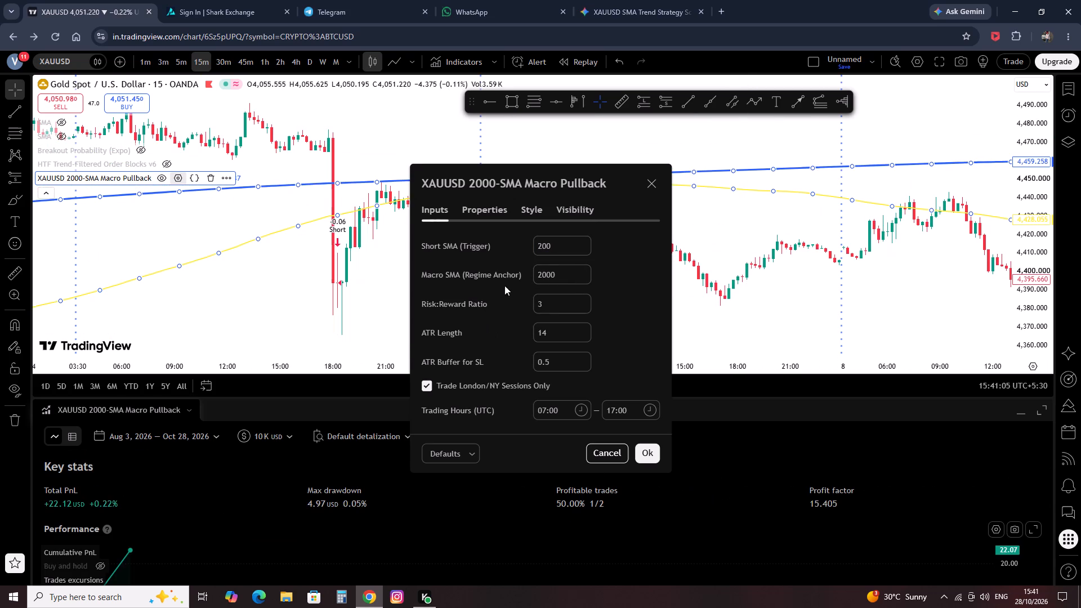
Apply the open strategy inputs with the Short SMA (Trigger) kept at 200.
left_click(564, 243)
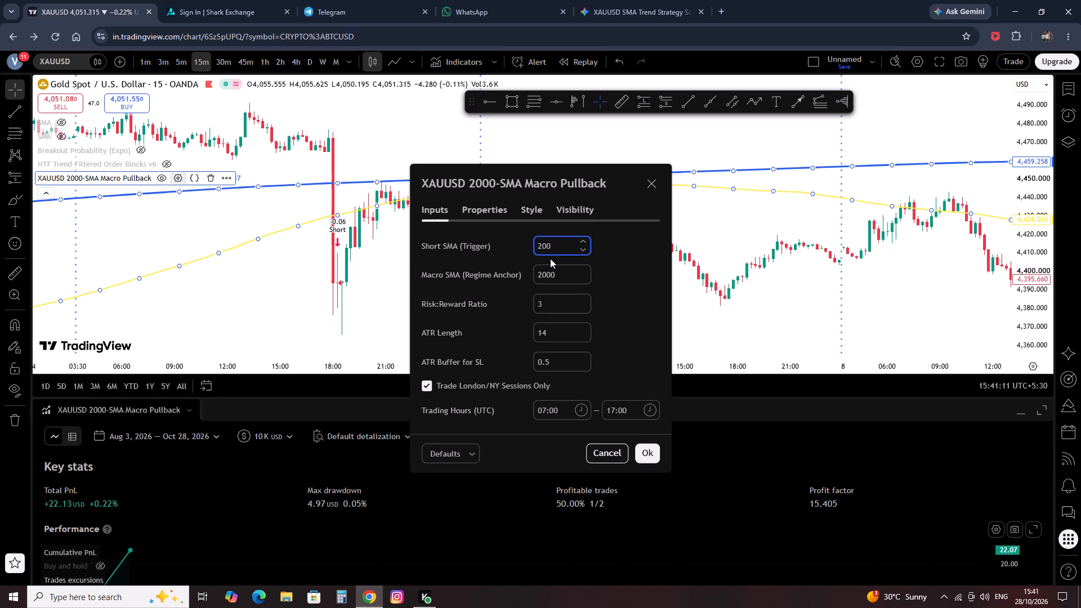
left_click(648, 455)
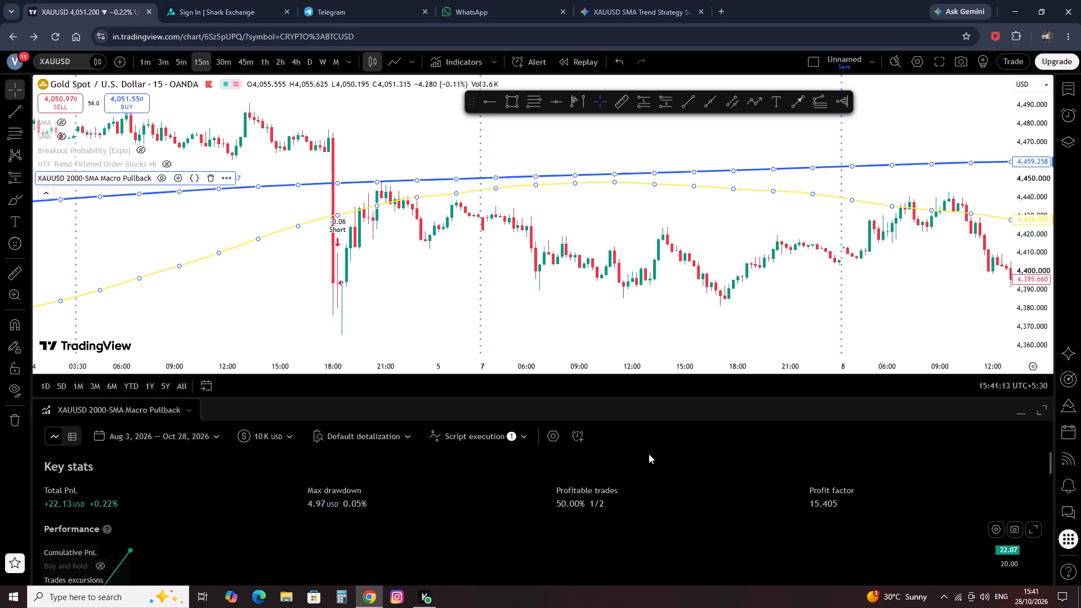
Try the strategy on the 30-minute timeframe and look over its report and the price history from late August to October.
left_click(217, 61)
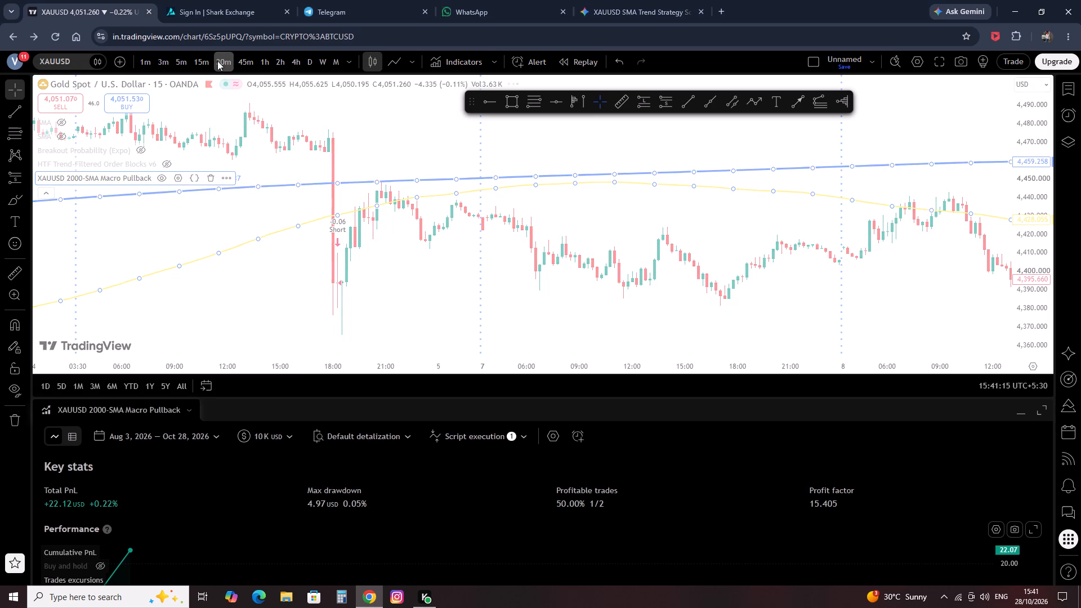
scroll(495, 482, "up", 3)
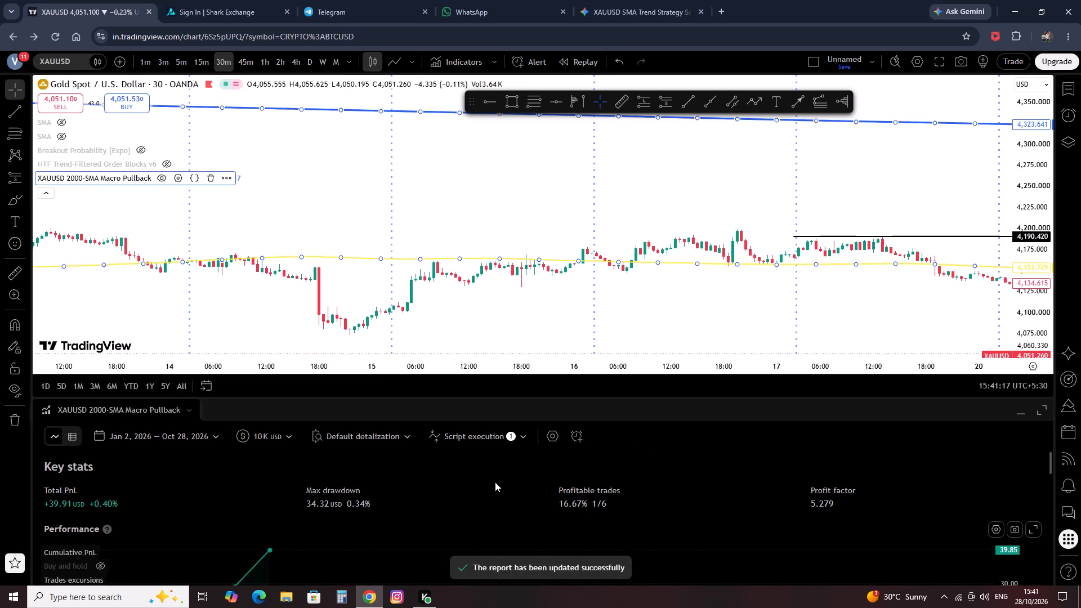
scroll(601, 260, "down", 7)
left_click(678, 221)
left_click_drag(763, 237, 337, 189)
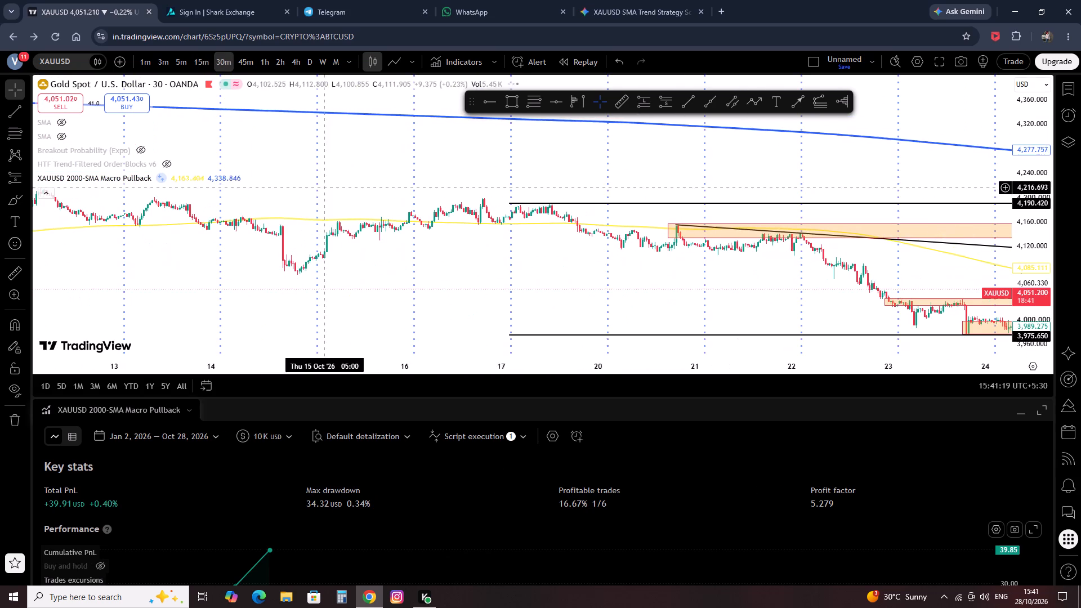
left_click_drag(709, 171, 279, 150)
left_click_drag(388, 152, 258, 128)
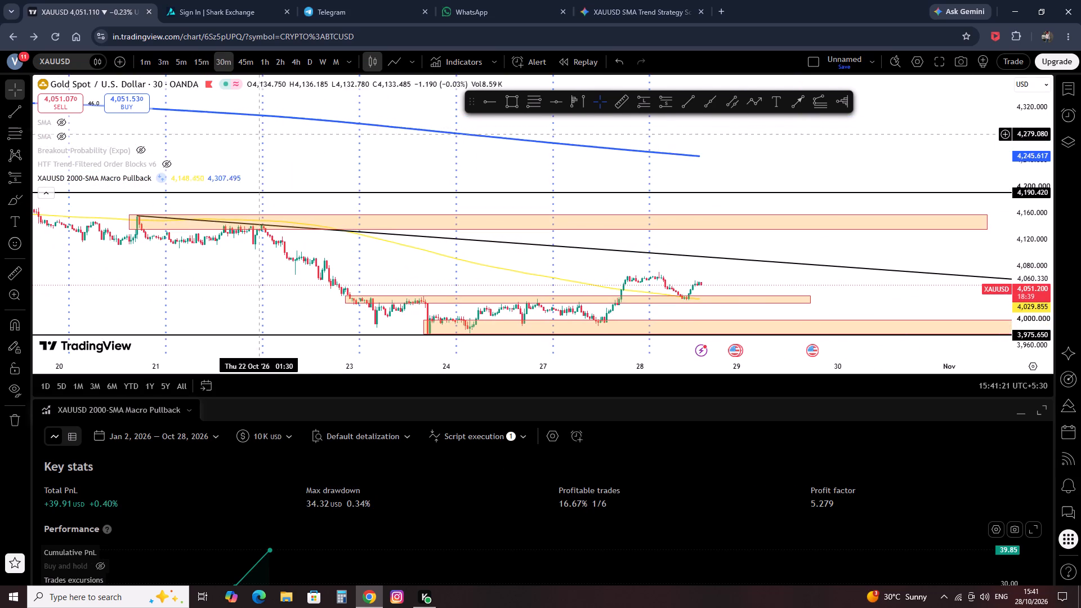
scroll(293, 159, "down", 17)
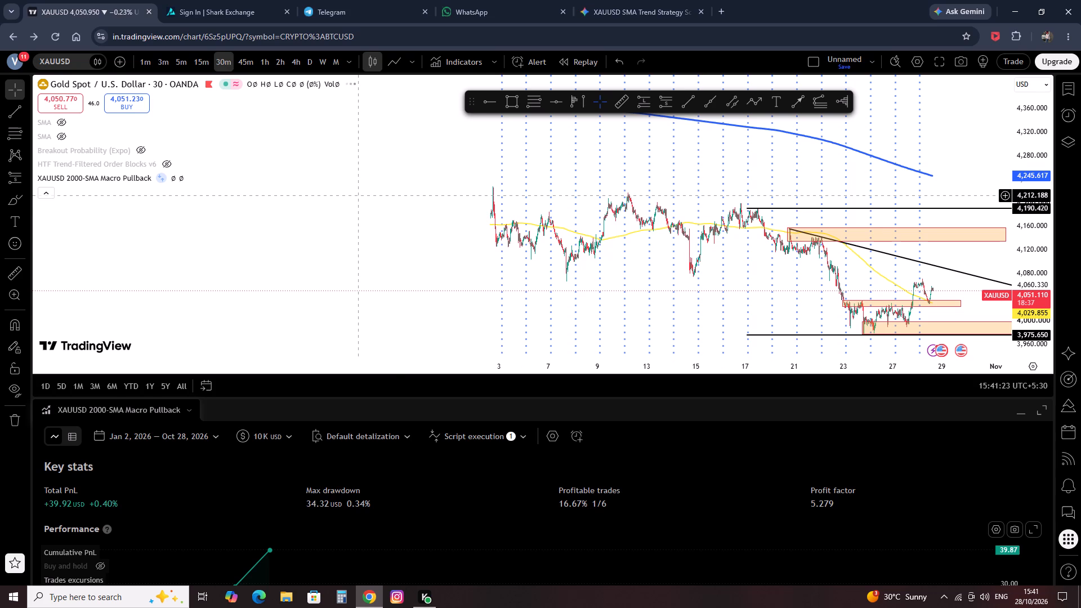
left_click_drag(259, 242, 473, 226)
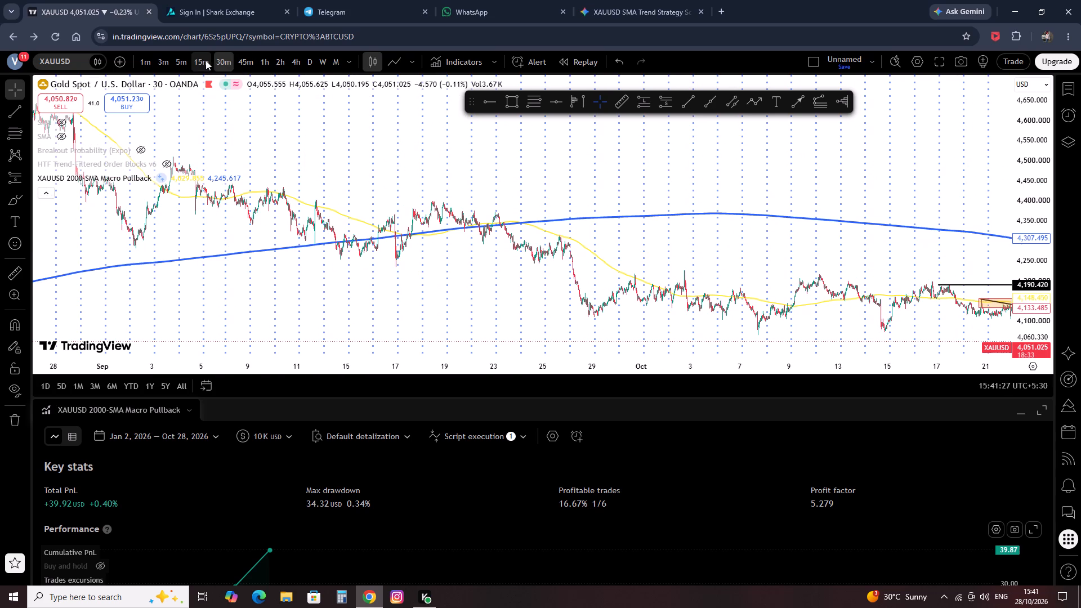
Return the chart to the 15-minute timeframe and examine the strategy's short trades around late September.
left_click(211, 60)
scroll(520, 184, "up", 5)
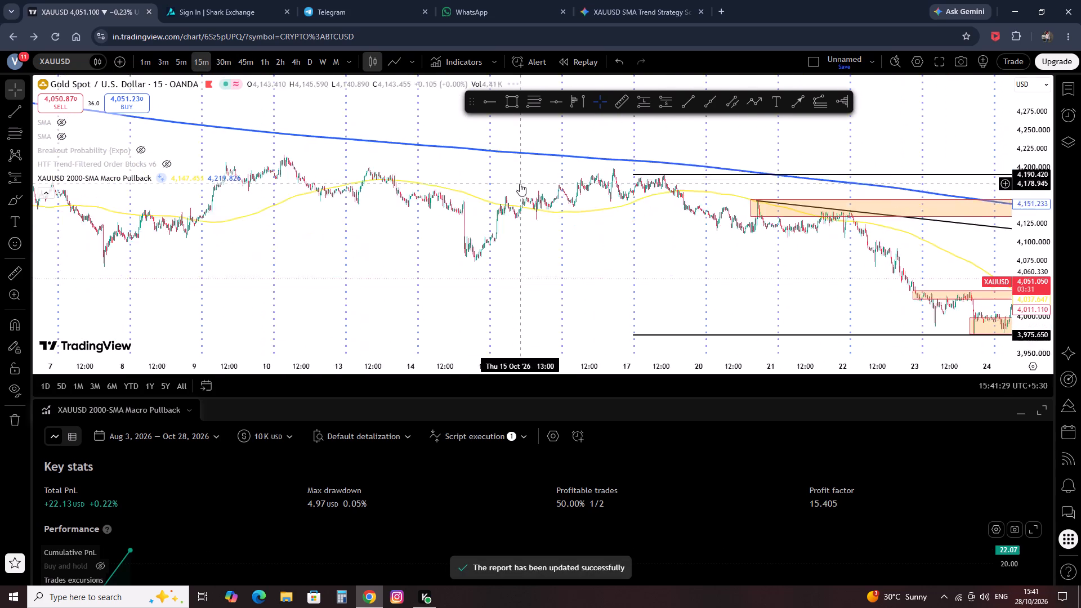
scroll(520, 184, "up", 1)
scroll(520, 186, "down", 9)
scroll(516, 203, "up", 5)
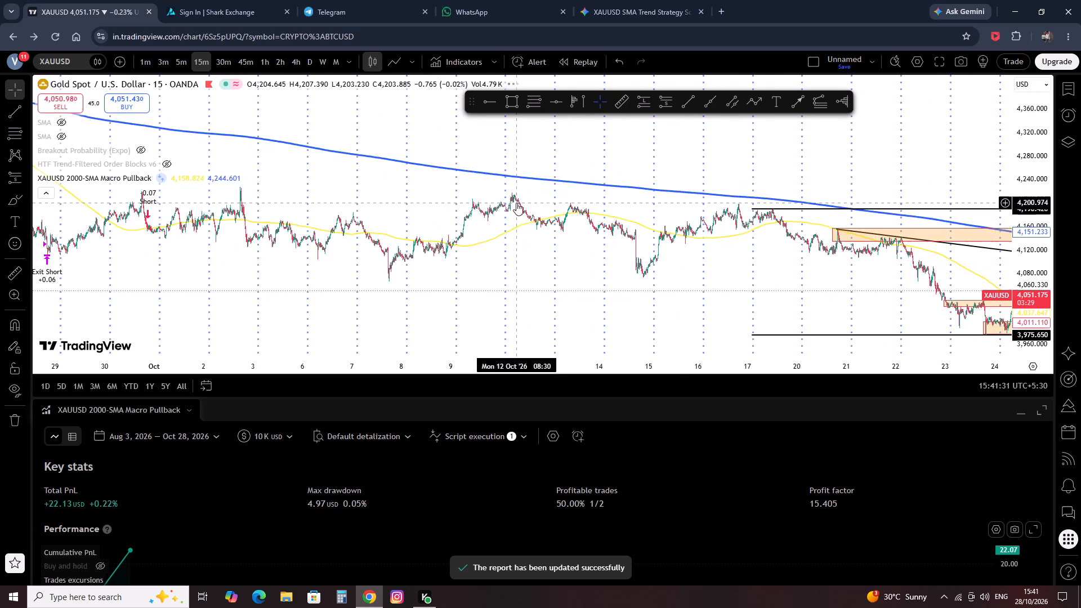
left_click_drag(752, 316, 673, 204)
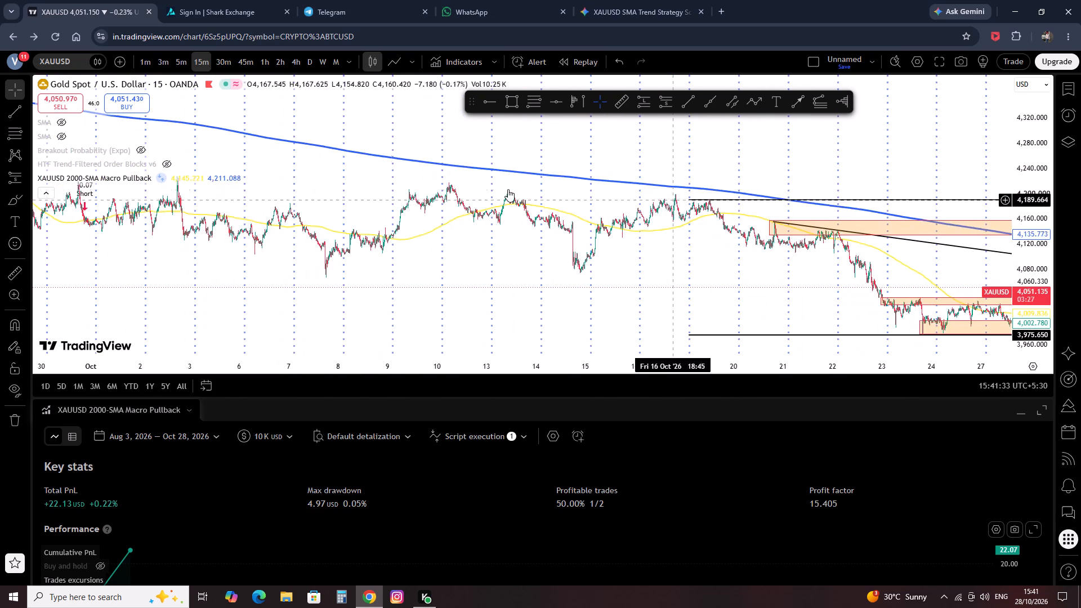
left_click_drag(134, 239, 596, 280)
left_click_drag(320, 262, 601, 226)
scroll(601, 222, "up", 8)
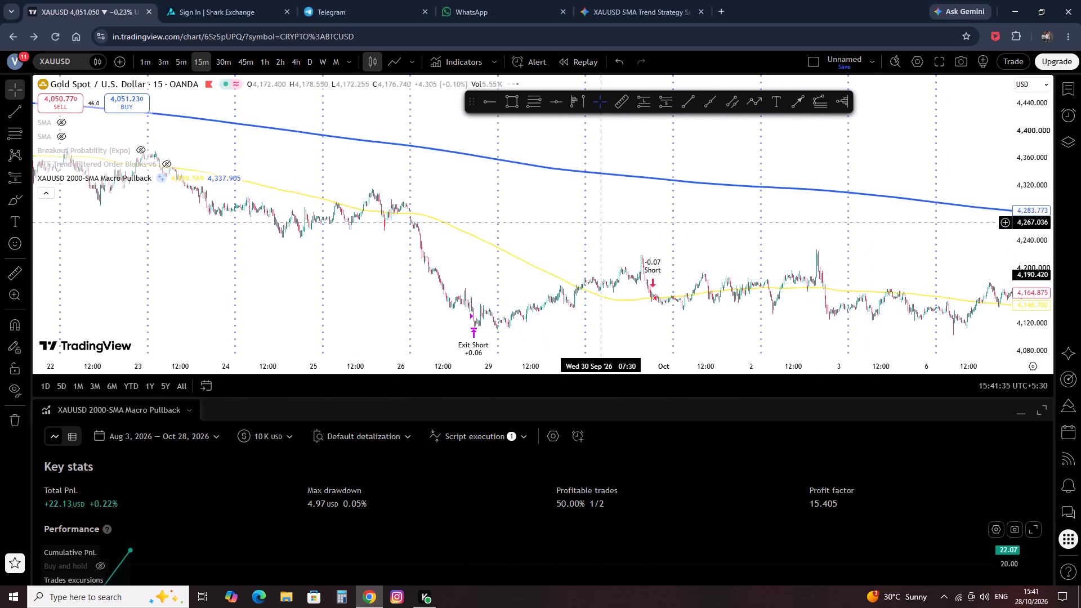
scroll(601, 222, "up", 6)
left_click_drag(148, 225, 530, 239)
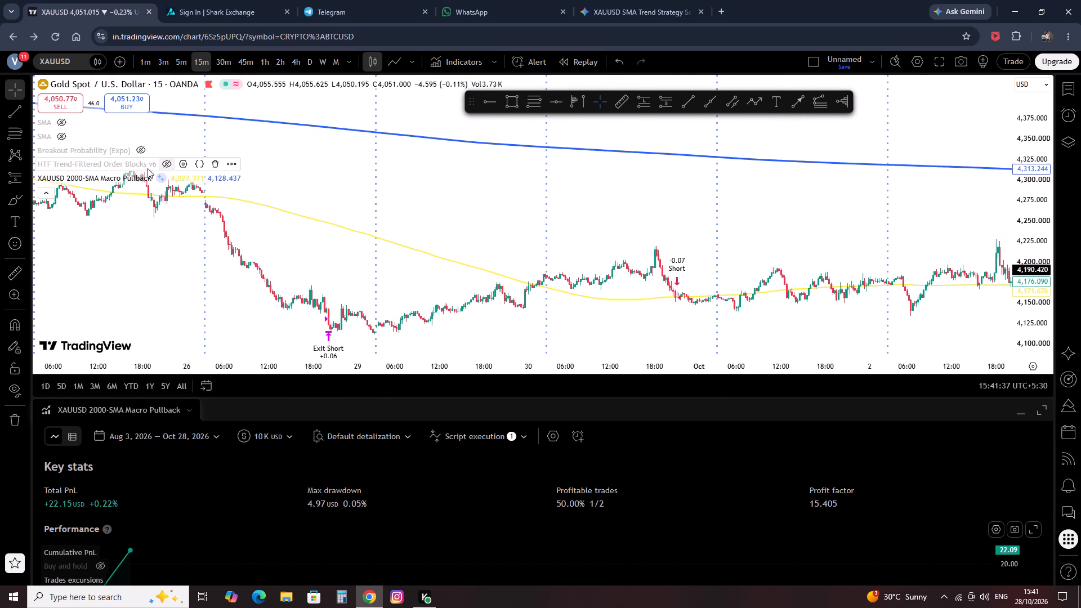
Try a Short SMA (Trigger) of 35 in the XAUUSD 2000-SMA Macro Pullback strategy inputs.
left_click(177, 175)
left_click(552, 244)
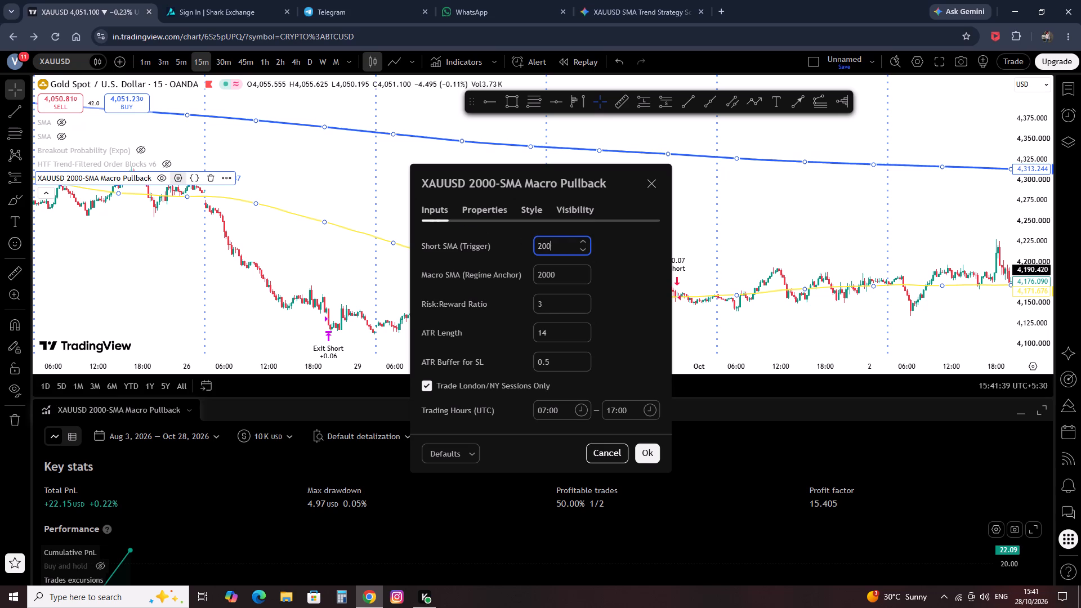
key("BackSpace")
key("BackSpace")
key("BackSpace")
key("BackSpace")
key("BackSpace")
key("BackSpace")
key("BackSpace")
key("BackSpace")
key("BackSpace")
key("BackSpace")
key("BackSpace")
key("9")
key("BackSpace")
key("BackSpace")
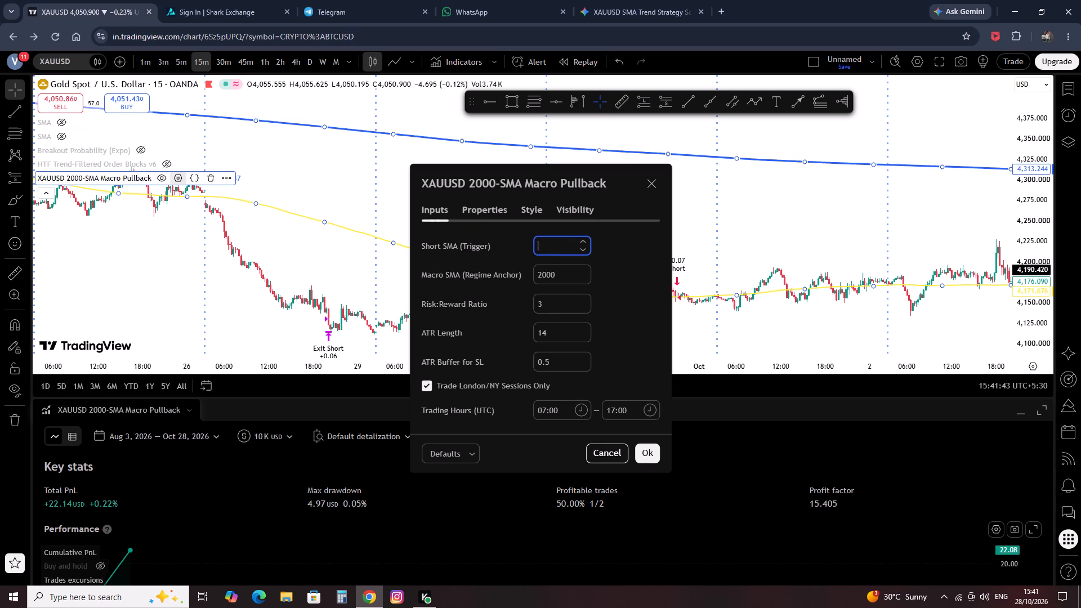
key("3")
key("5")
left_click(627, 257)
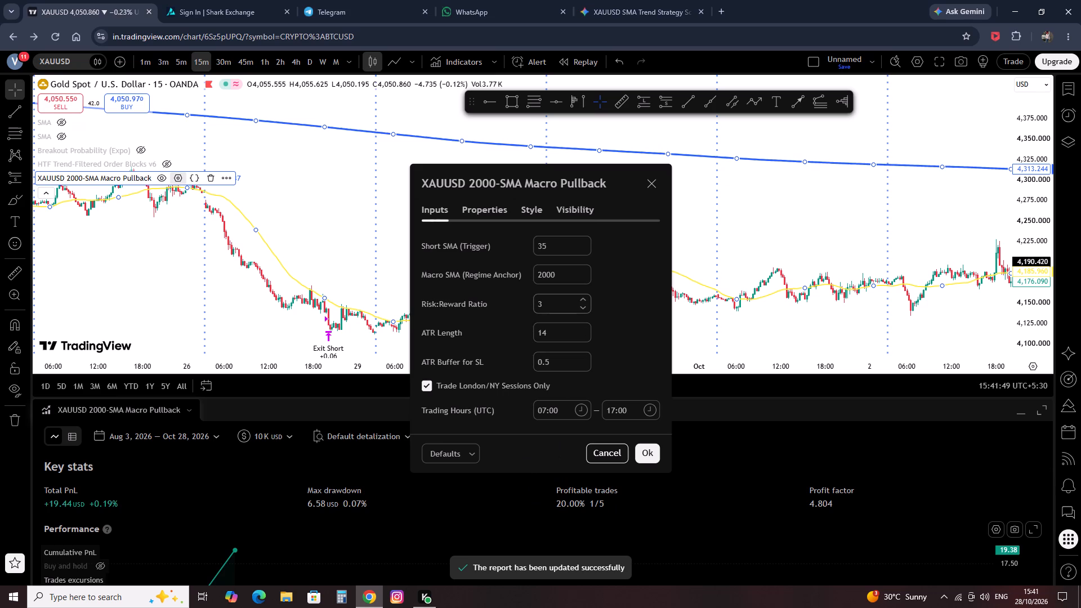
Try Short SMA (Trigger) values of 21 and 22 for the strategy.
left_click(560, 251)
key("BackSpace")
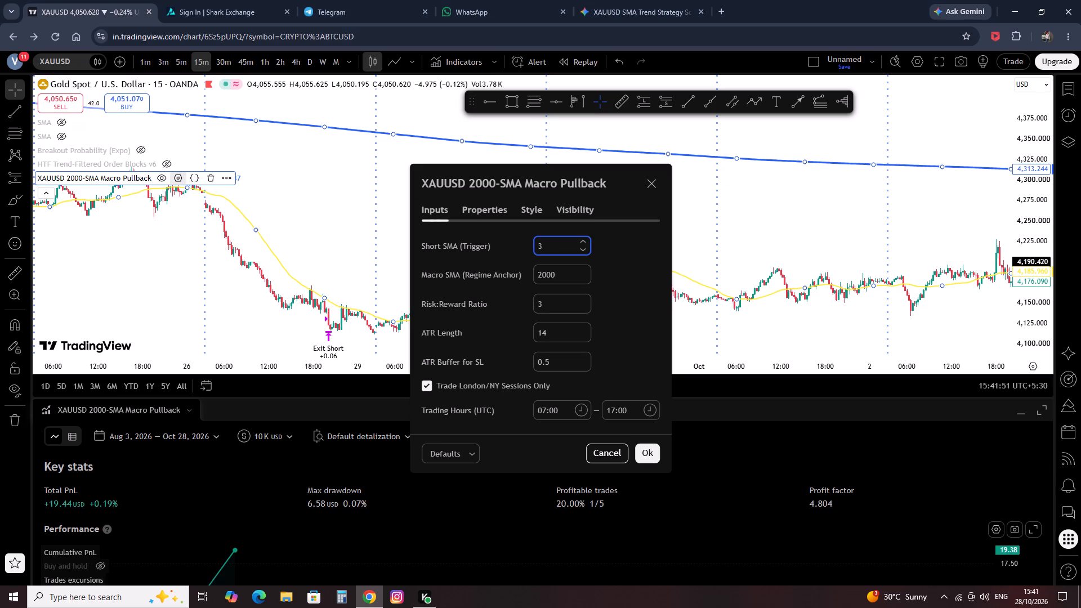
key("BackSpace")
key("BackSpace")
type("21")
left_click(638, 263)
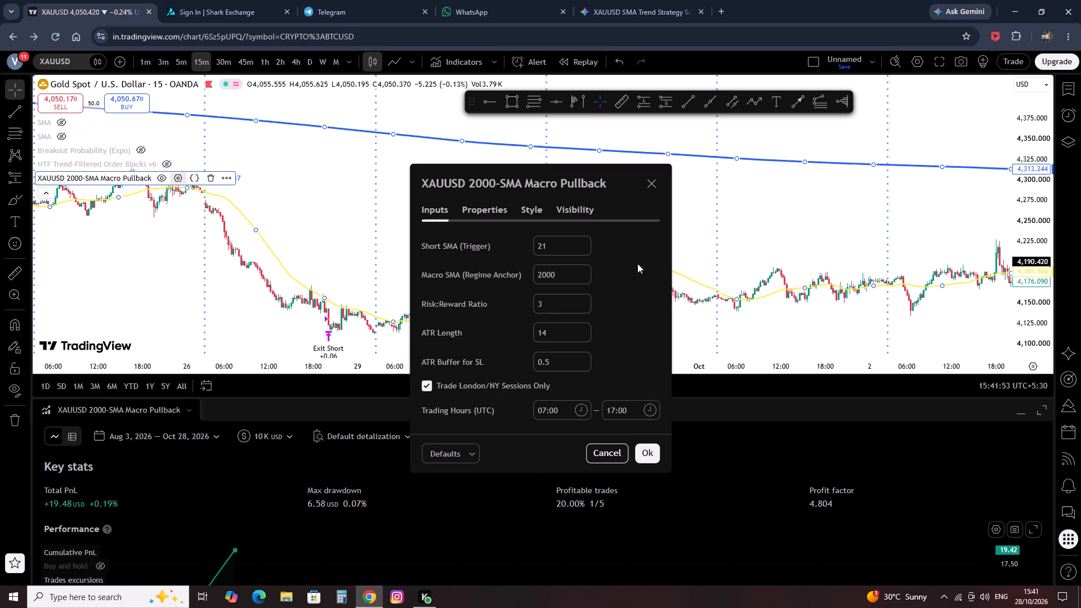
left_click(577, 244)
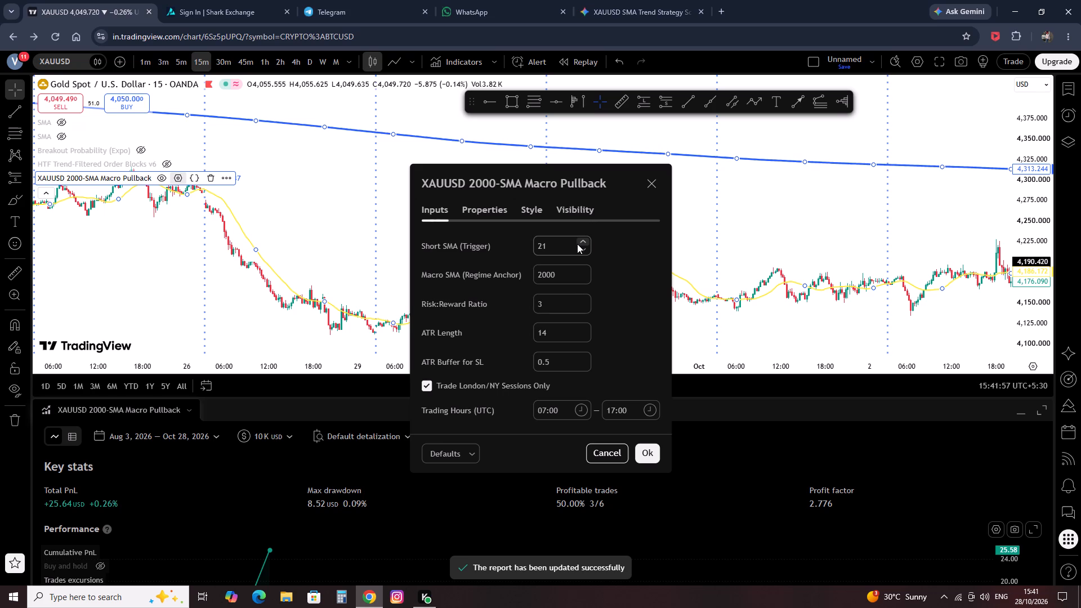
Set the strategy's Short SMA (Trigger) to 50 and apply the settings.
left_click(558, 244)
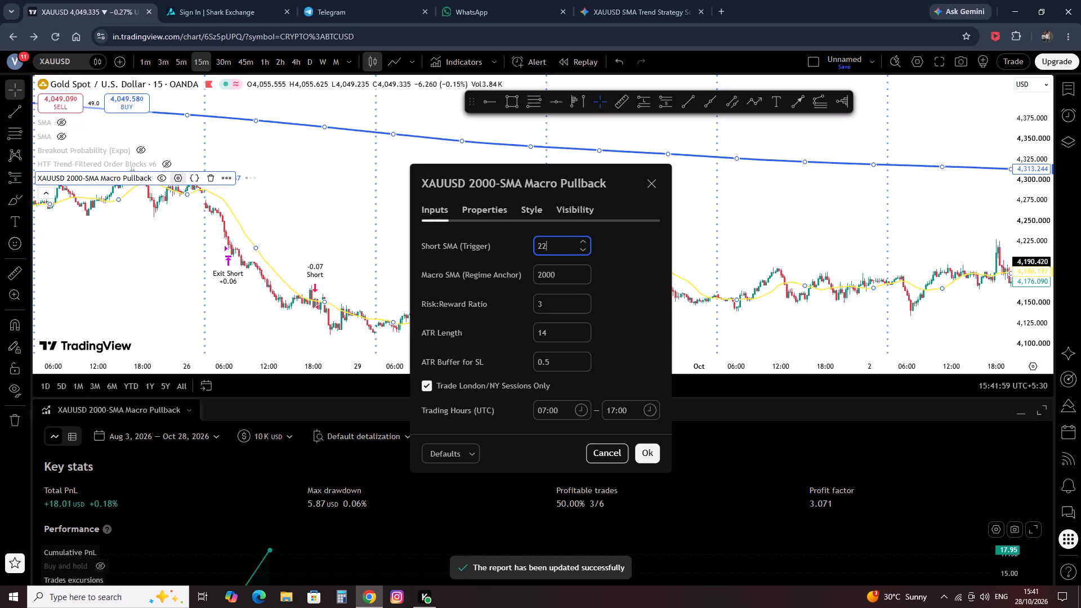
key("BackSpace")
key("BackSpace")
key("BackSpace")
type("50")
left_click(611, 260)
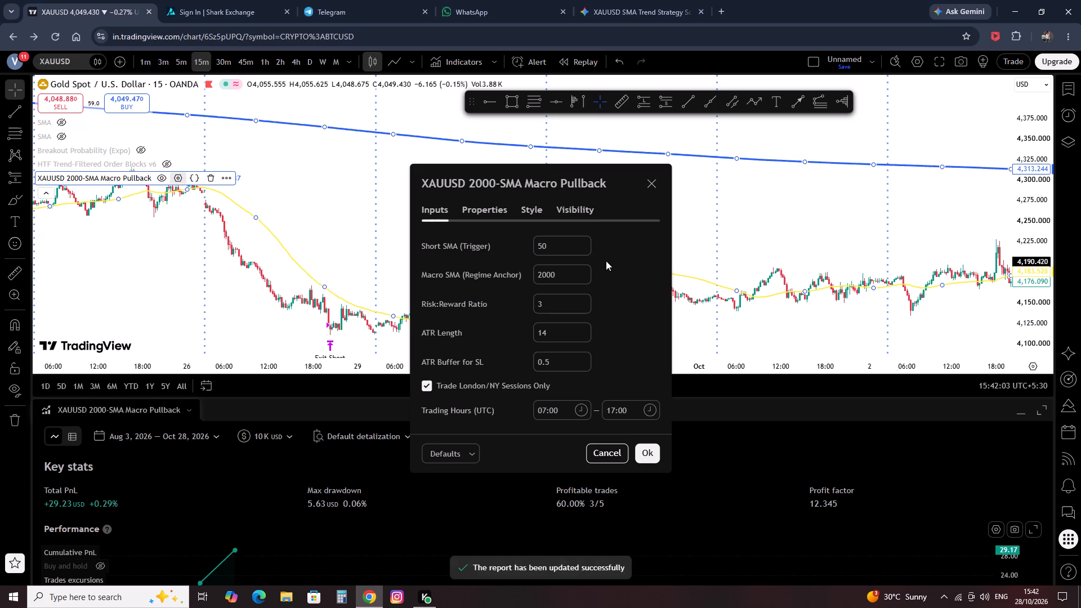
left_click(653, 449)
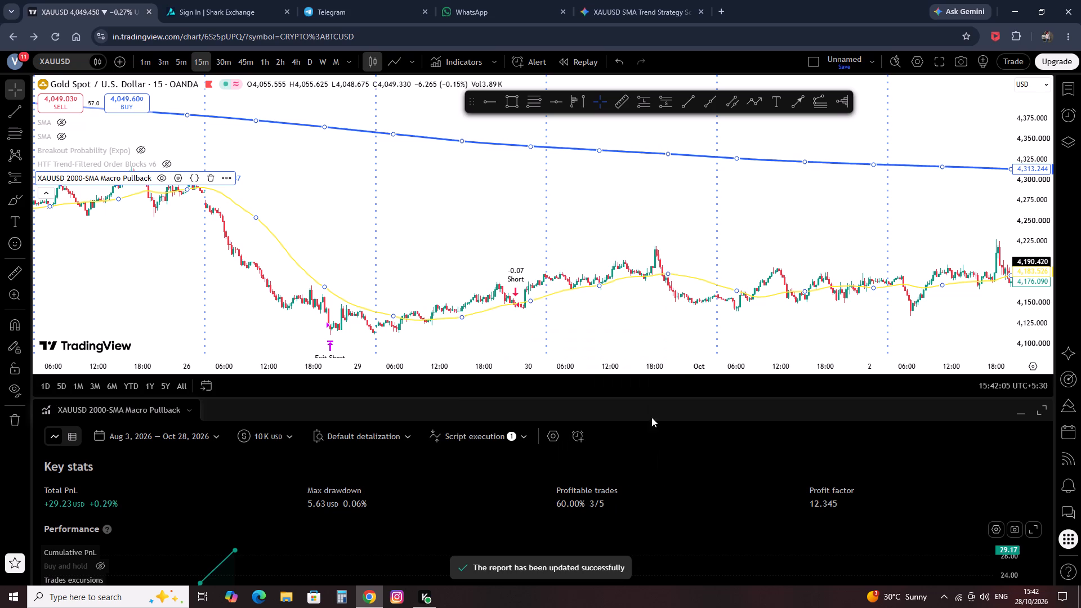
Examine the strategy's trades against the 50 and 2000 SMA lines from early September through late October.
left_click(631, 228)
left_click_drag(599, 237, 336, 237)
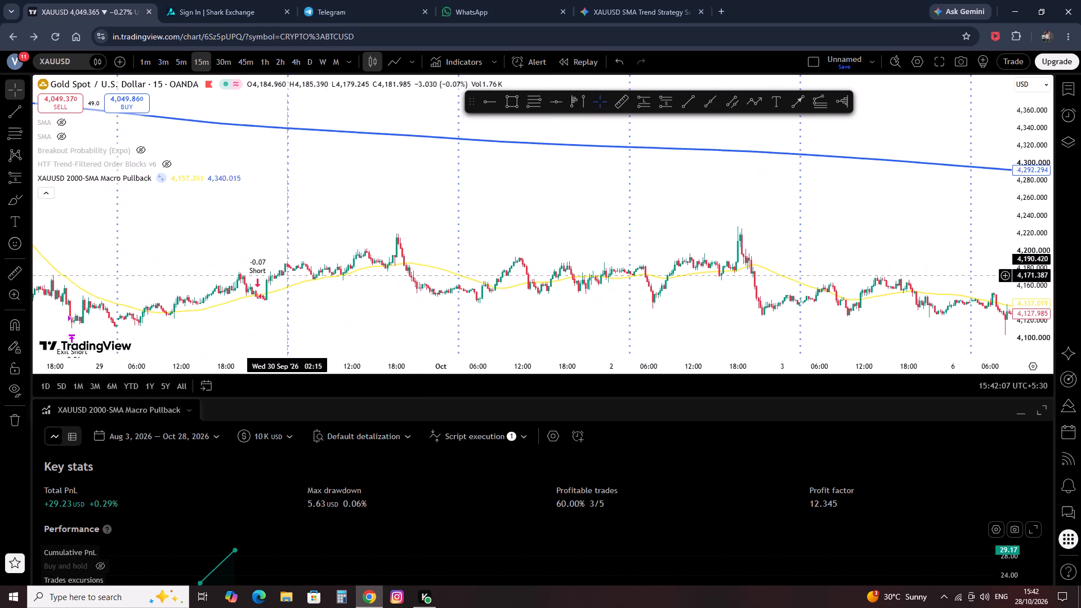
left_click_drag(403, 295, 146, 216)
scroll(269, 220, "down", 5)
scroll(510, 231, "down", 5)
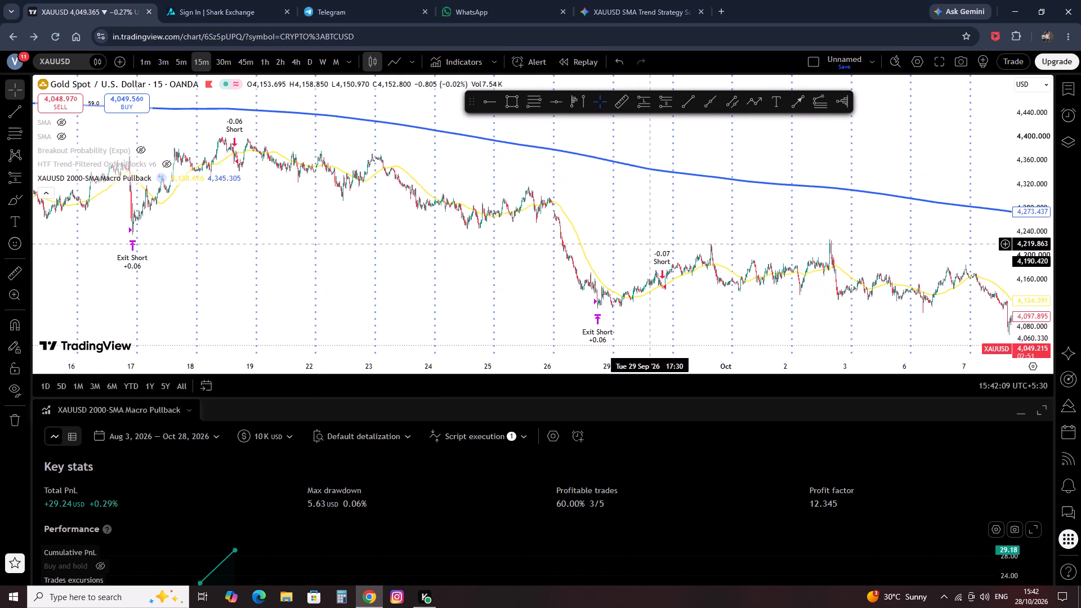
left_click_drag(684, 245, 282, 201)
scroll(388, 257, "down", 7)
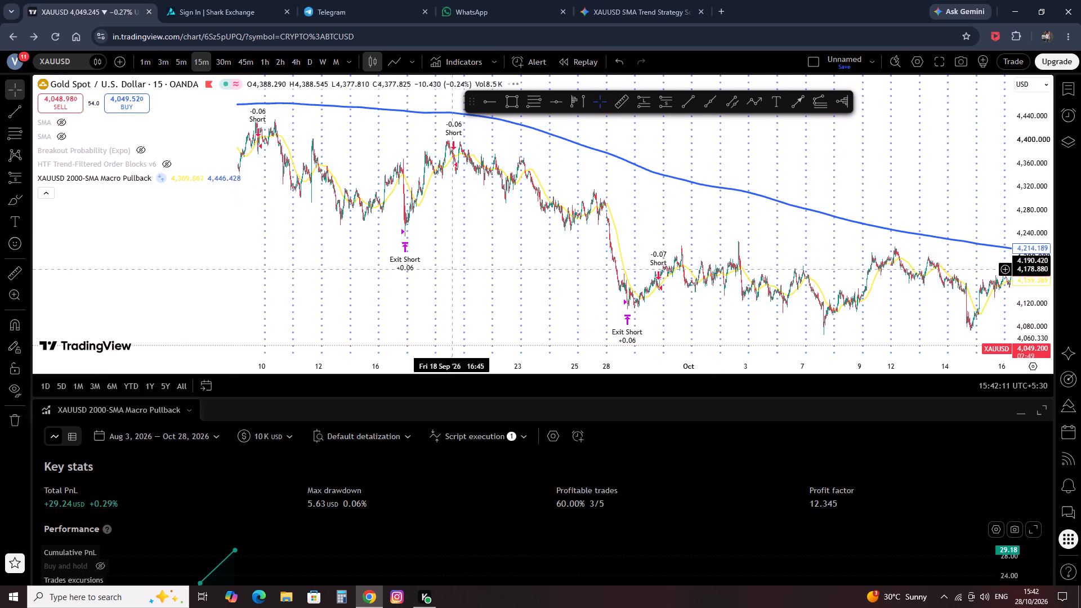
left_click_drag(740, 251, 193, 253)
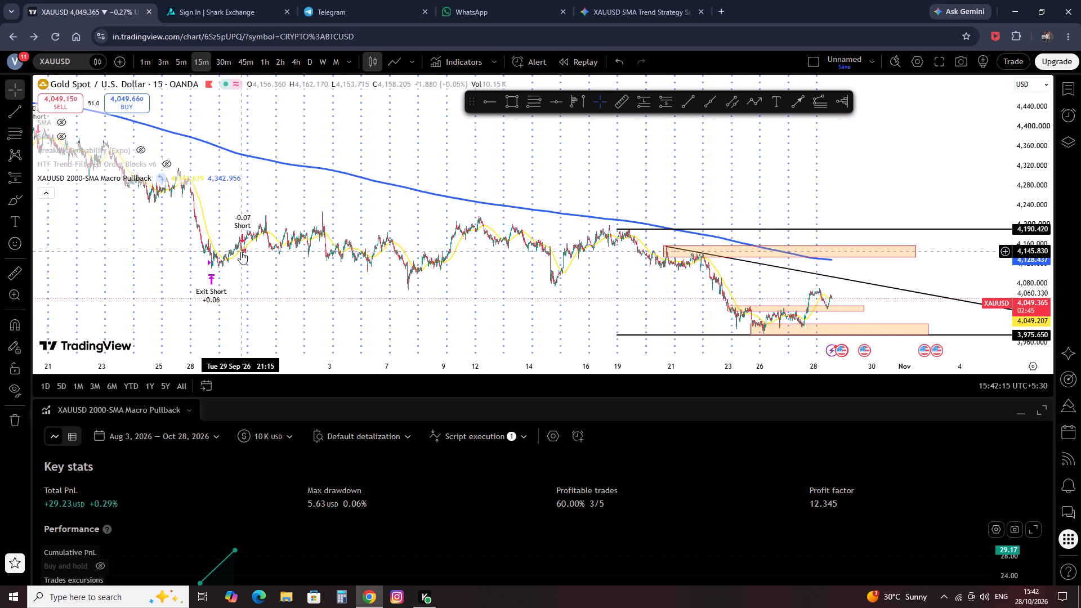
left_click_drag(112, 263, 504, 325)
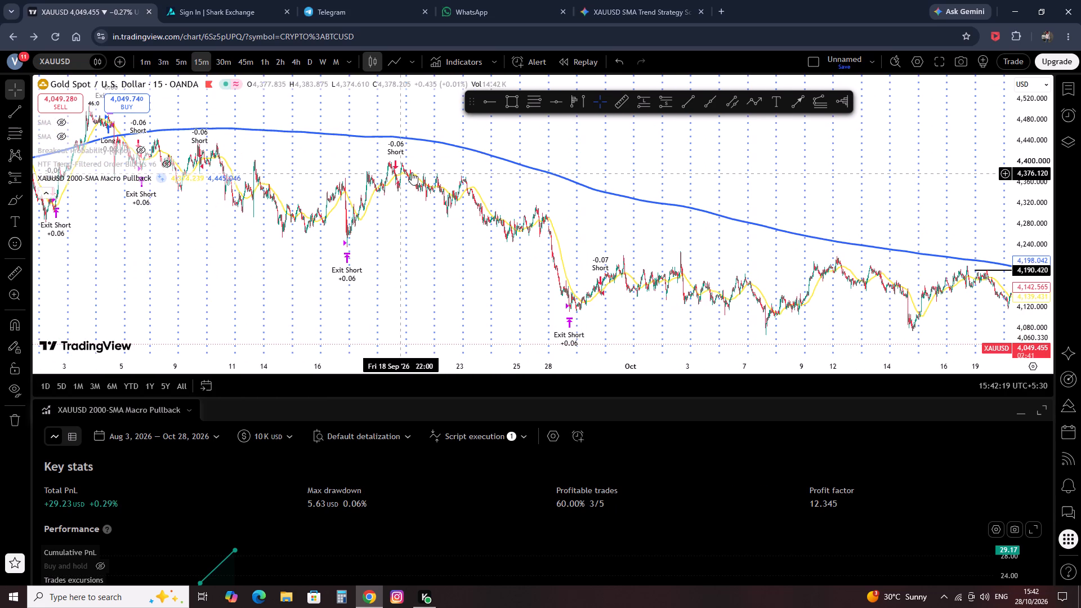
Draw a short position at the 18 September short entry, about 4,378, with its target near 4,117 and stop near 4,454.
left_click(676, 104)
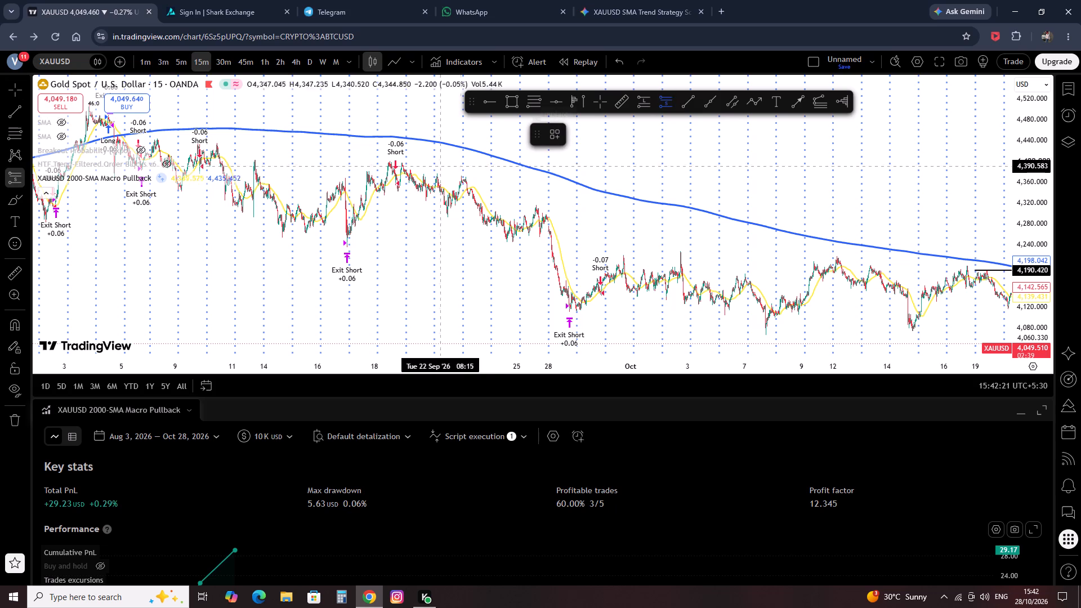
left_click(396, 172)
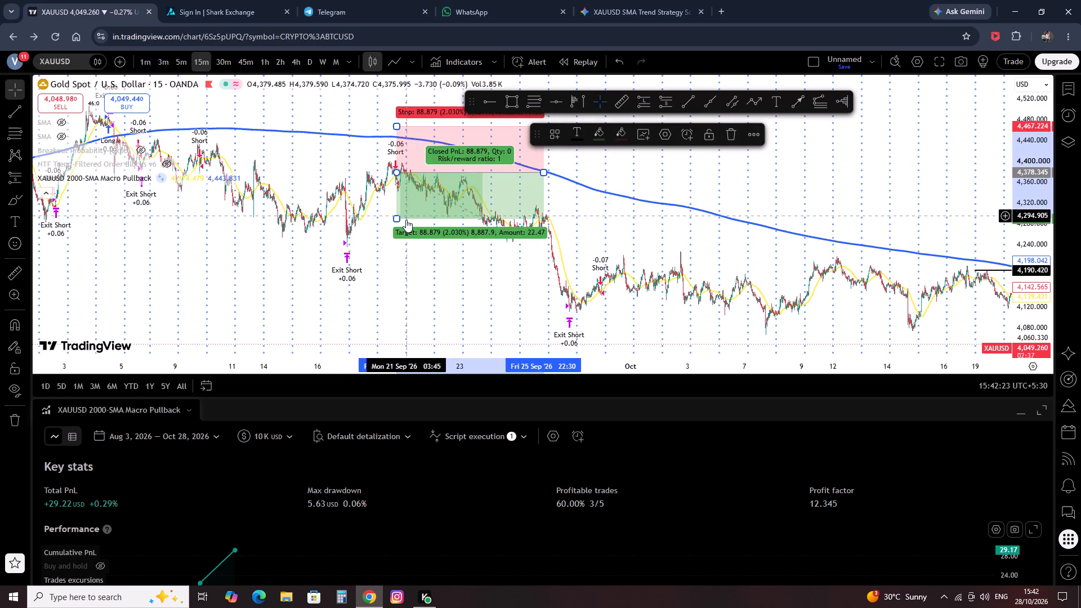
left_click_drag(400, 220, 423, 311)
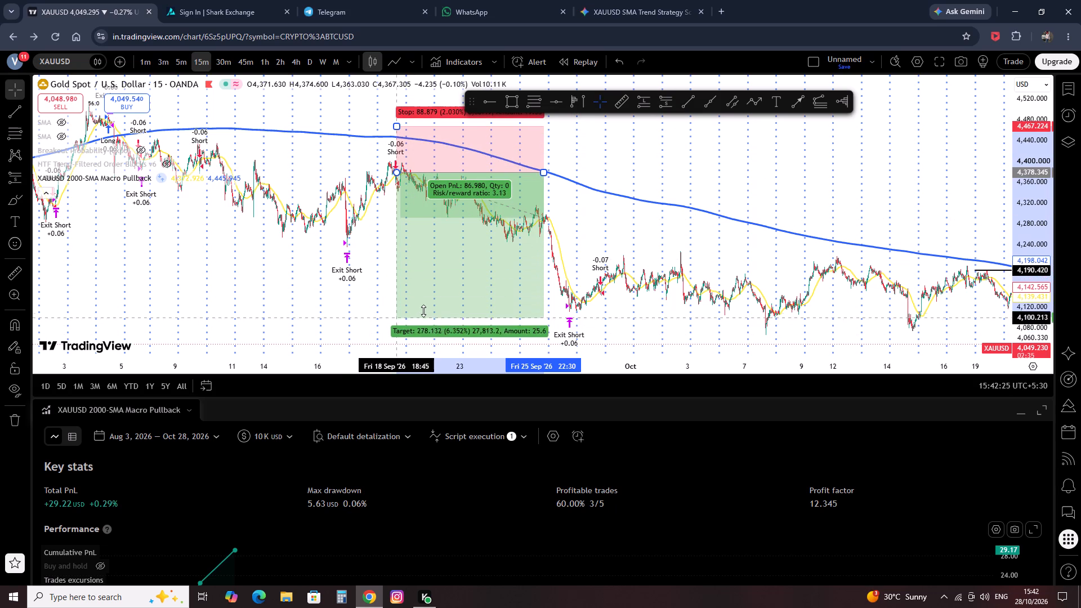
left_click_drag(423, 311, 427, 309)
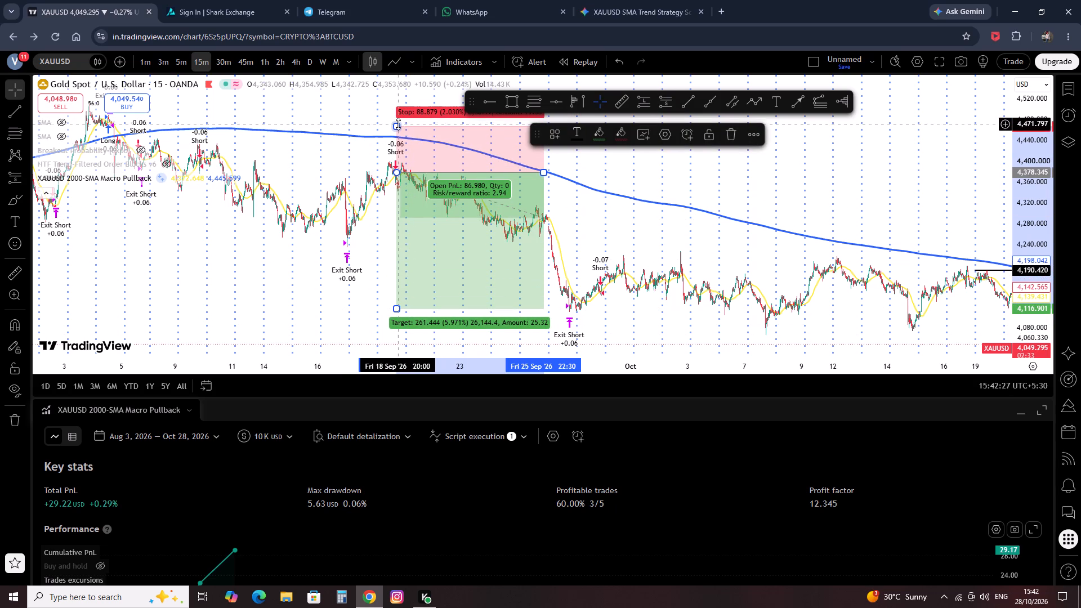
left_click_drag(398, 124, 386, 130)
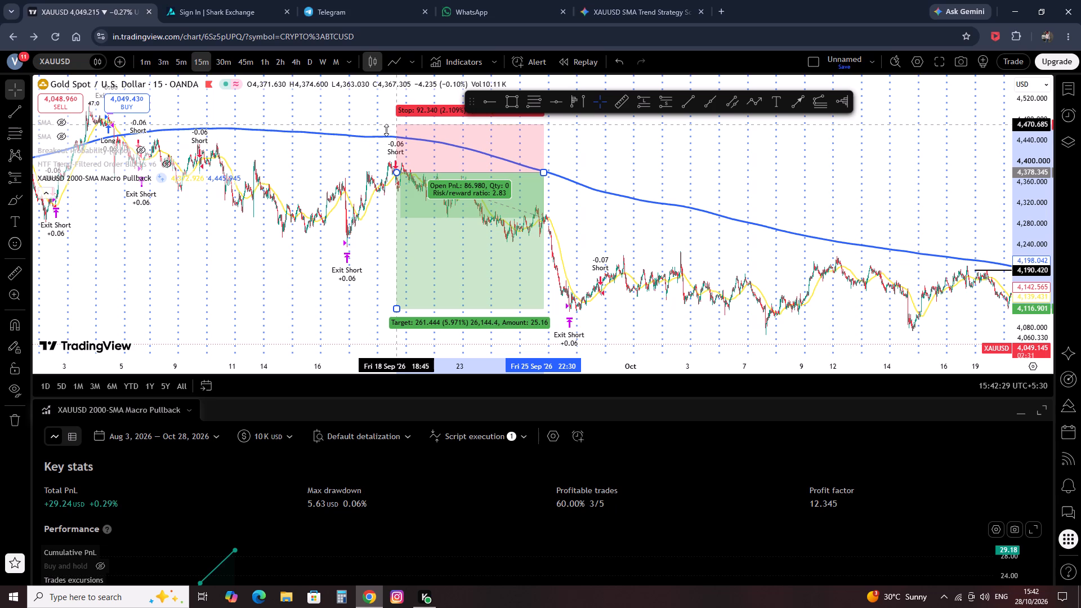
left_click_drag(386, 130, 389, 133)
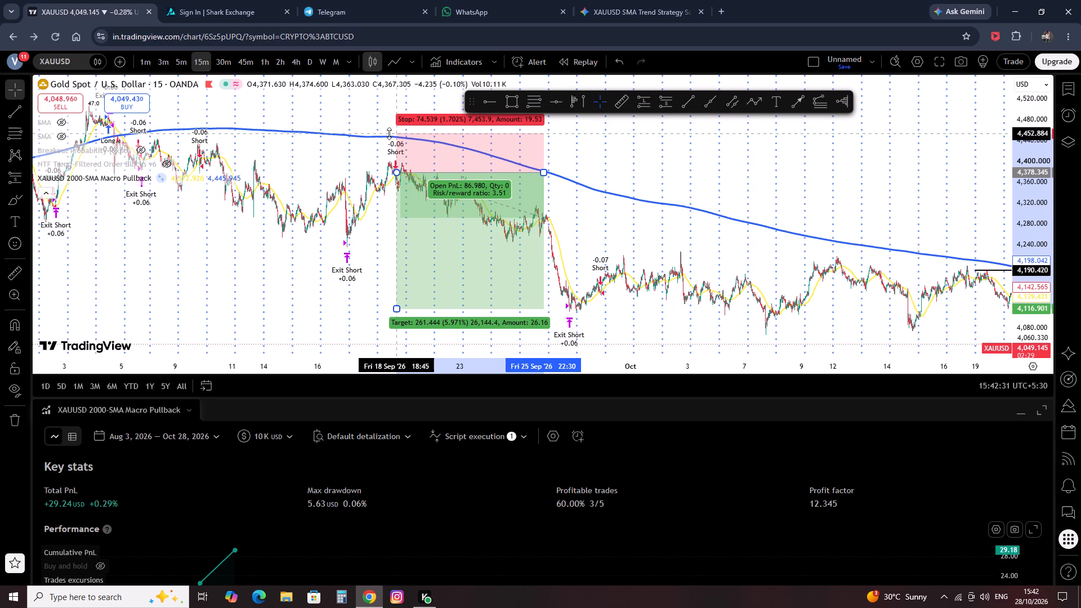
left_click_drag(389, 133, 386, 133)
left_click(270, 274)
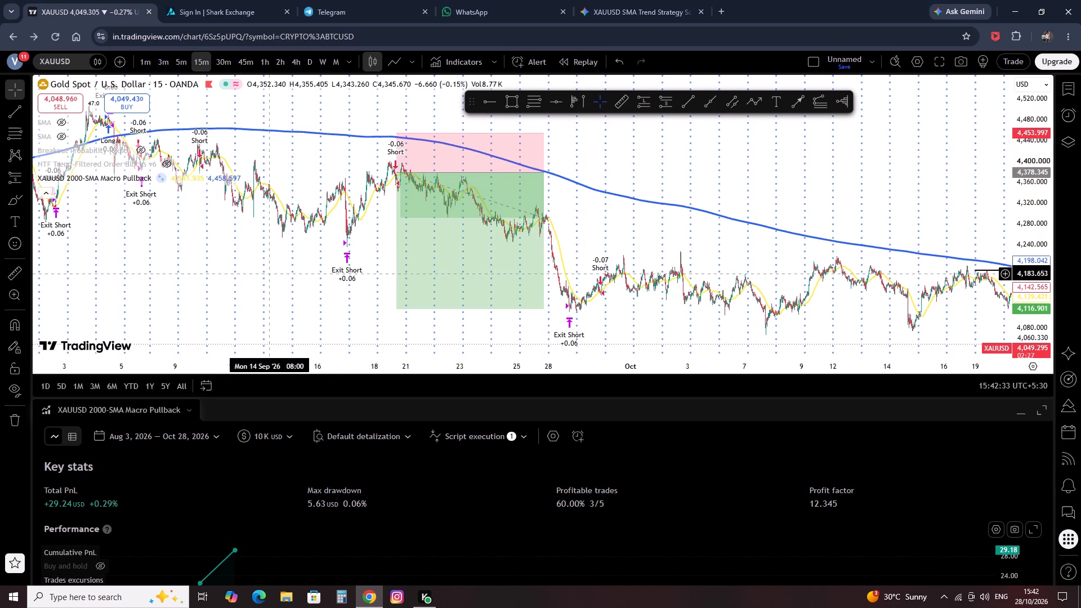
Examine the strategy's early September long and short trades against the 50 and 2000 SMA lines.
scroll(269, 274, "down", 2)
left_click_drag(240, 266, 383, 284)
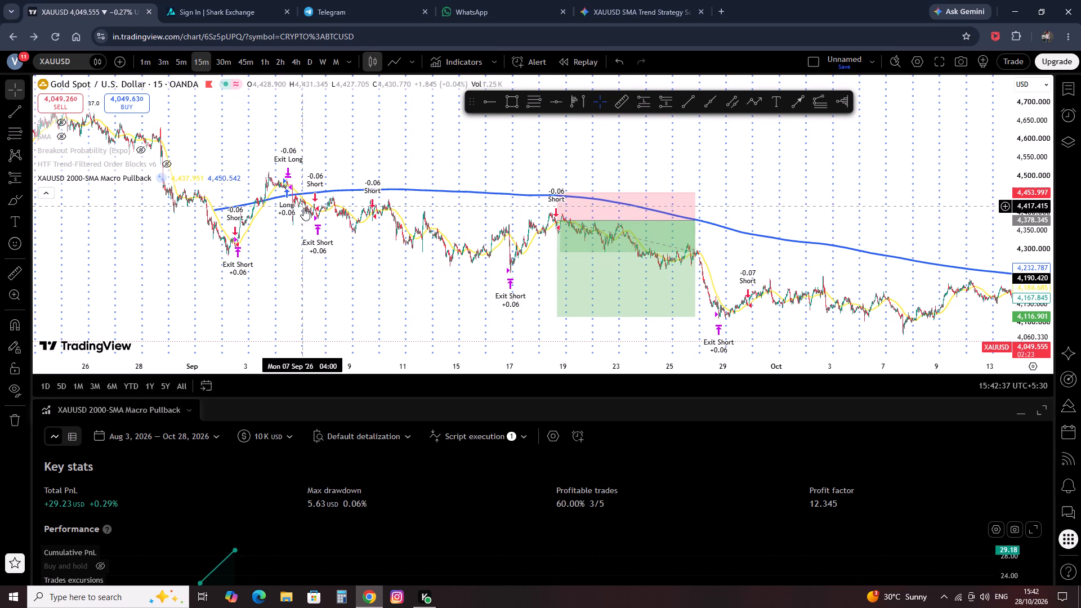
left_click_drag(243, 250, 613, 257)
scroll(616, 257, "up", 7)
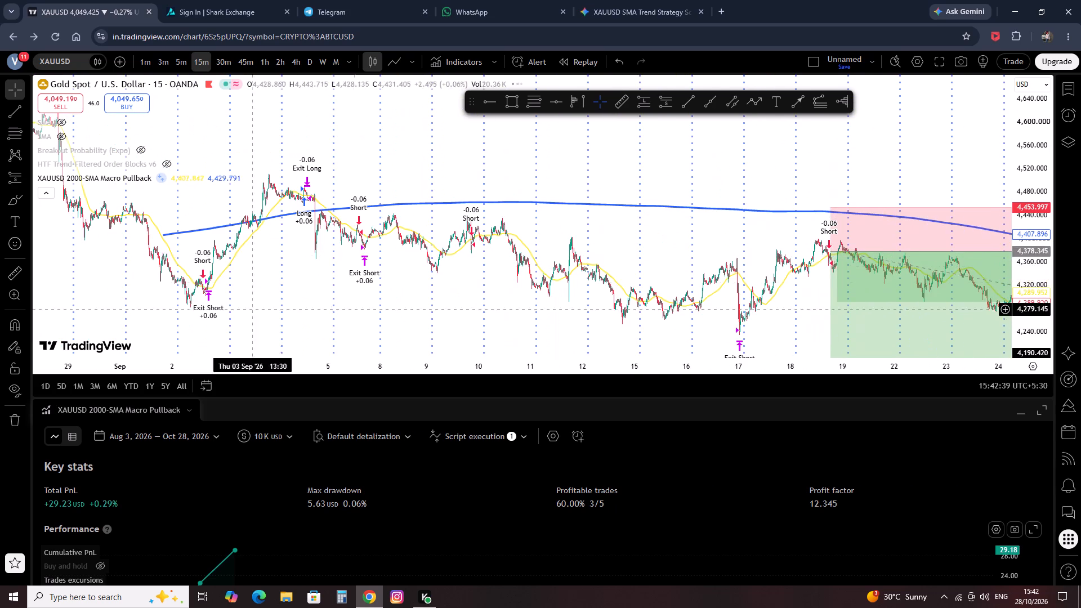
left_click_drag(221, 313, 660, 302)
scroll(660, 302, "up", 14)
left_click_drag(195, 285, 220, 285)
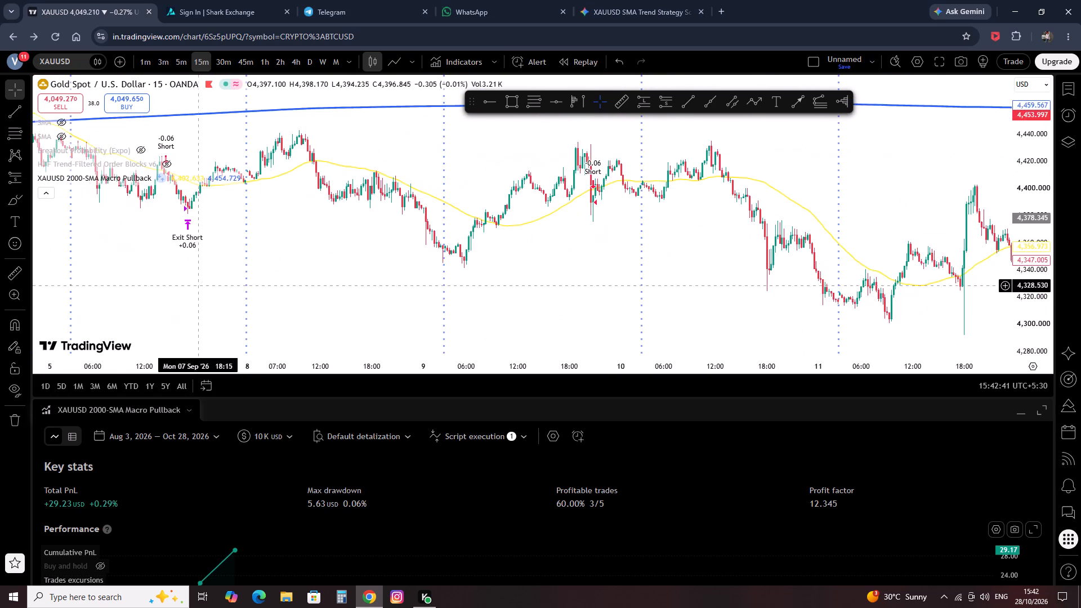
left_click_drag(220, 285, 808, 274)
scroll(761, 265, "up", 4)
left_click_drag(330, 262, 356, 284)
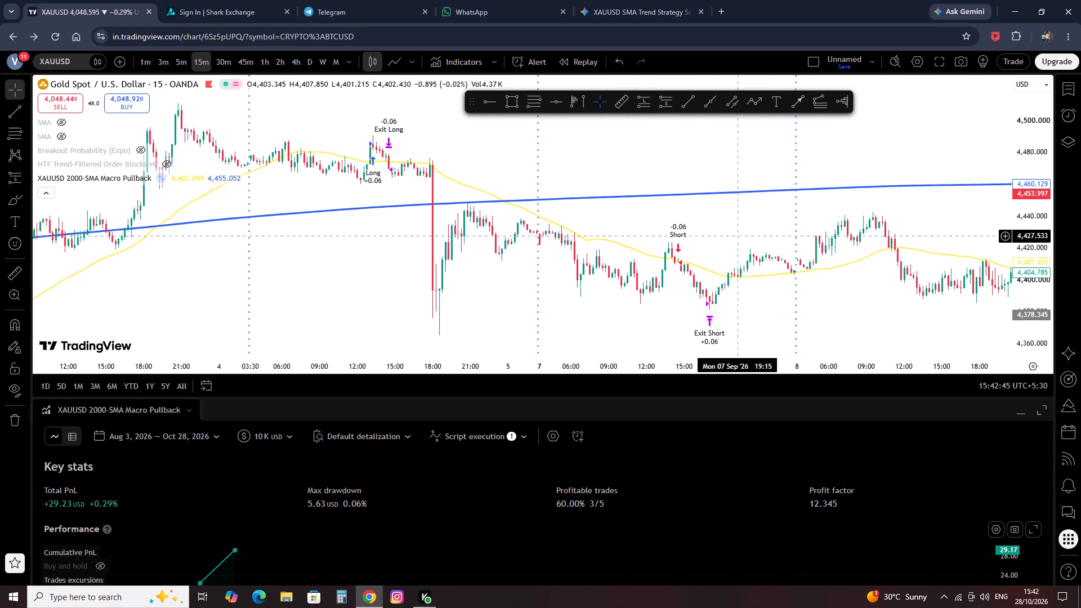
Draw a short position at the 7 September short entry, about 4,414, with its target near 4,388 and stop near 4,431.
scroll(738, 236, "up", 2)
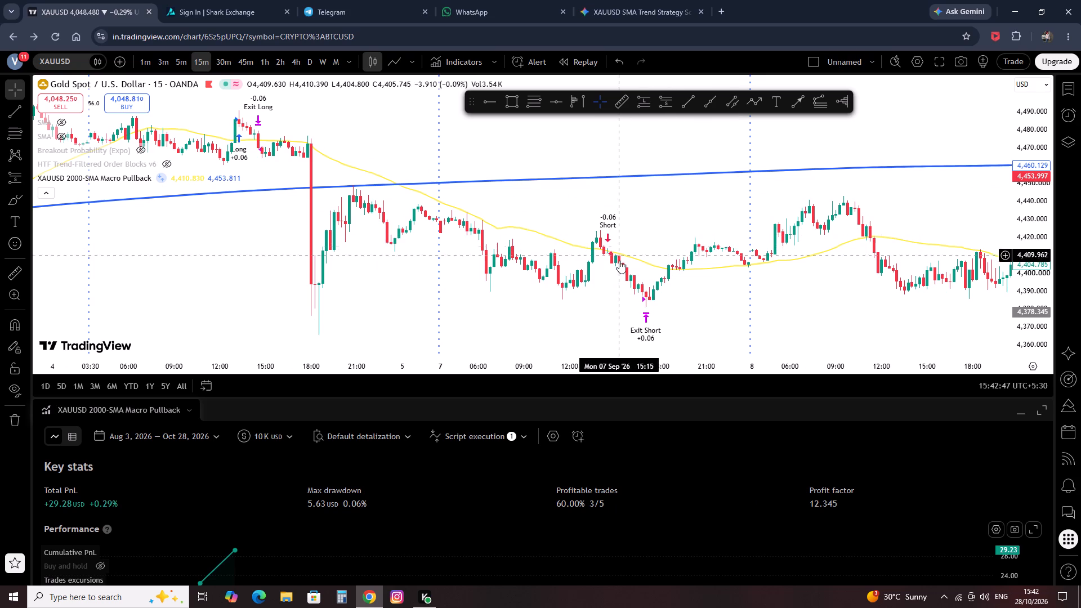
left_click(650, 96)
left_click(653, 98)
left_click(662, 100)
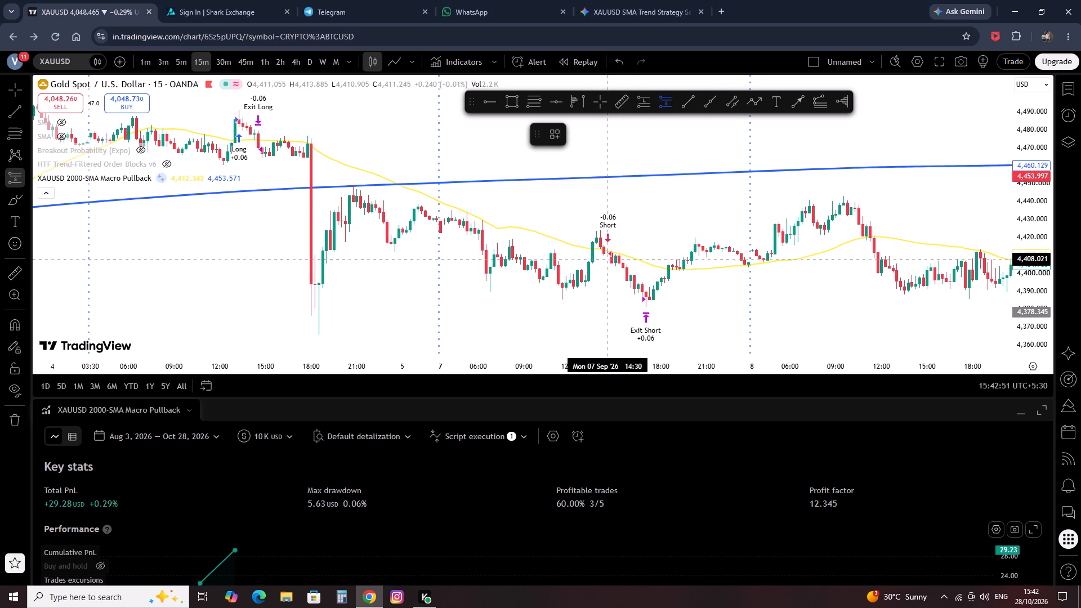
left_click(611, 256)
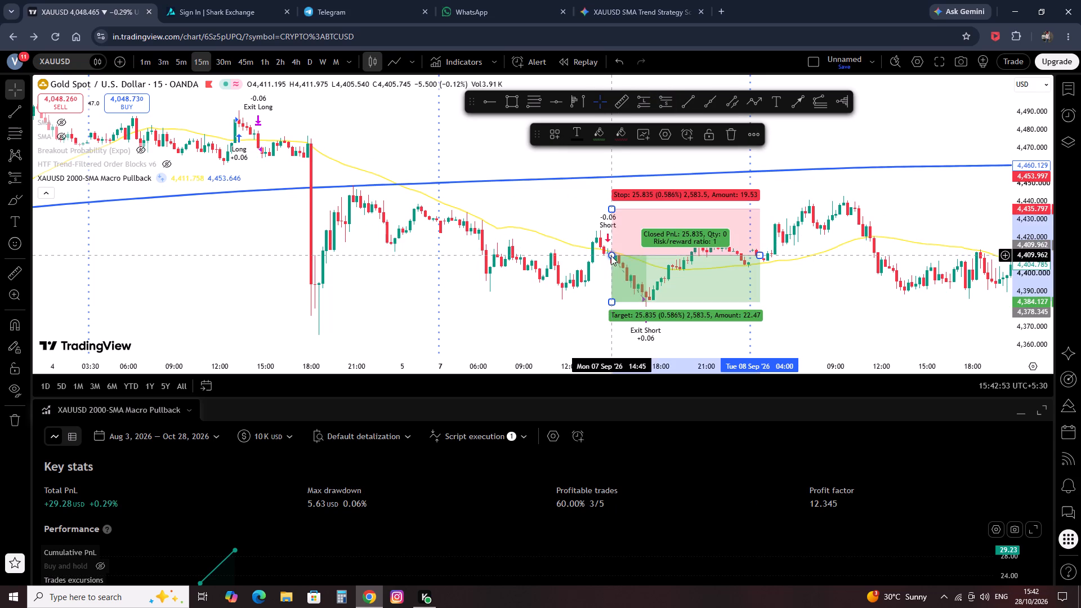
left_click_drag(615, 207, 615, 225)
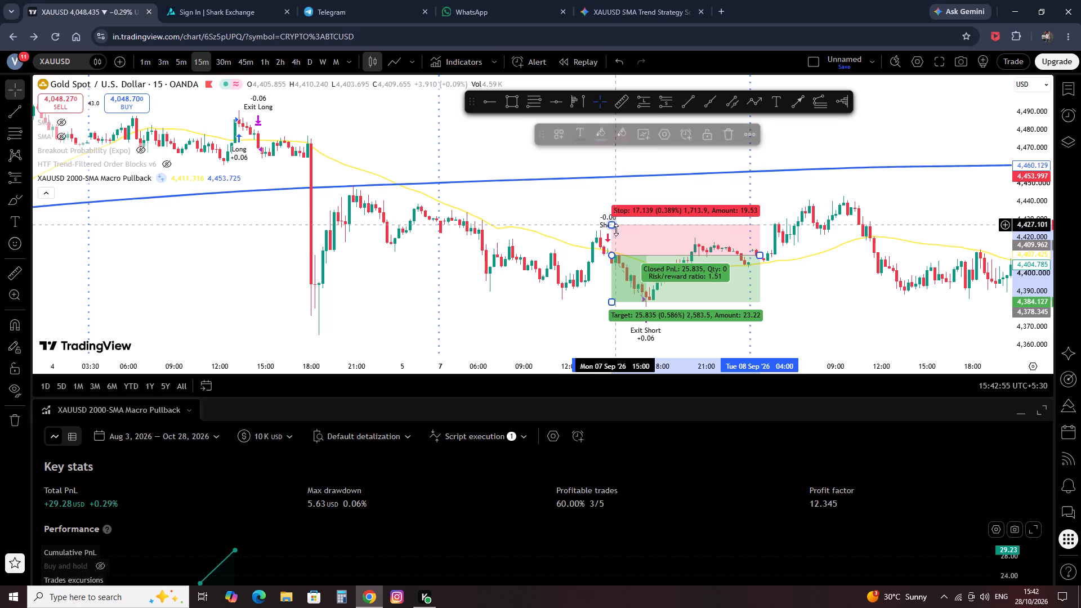
left_click(609, 296)
left_click_drag(613, 297, 607, 311)
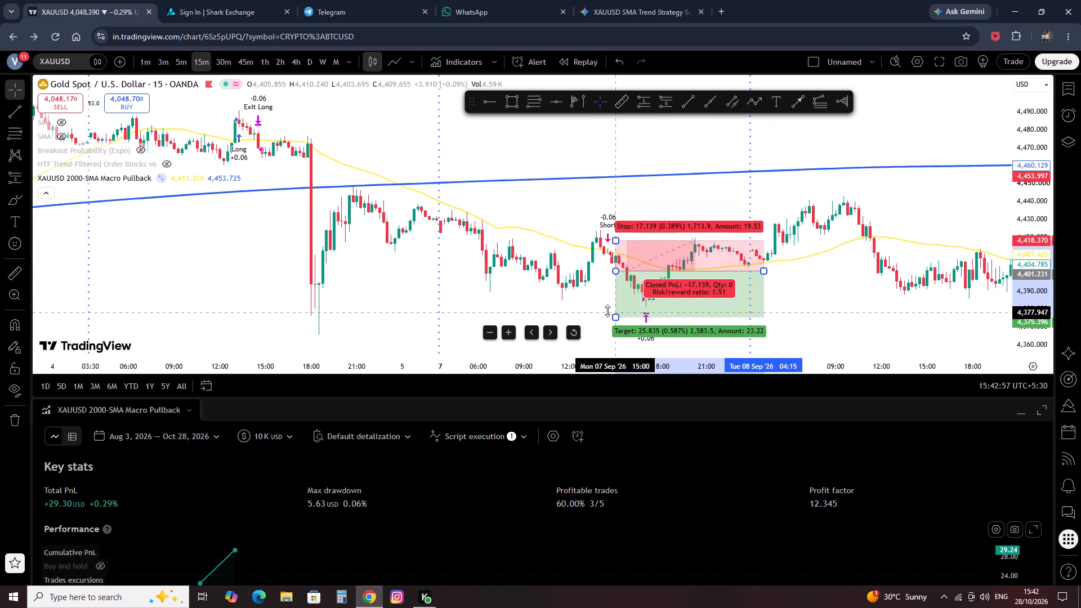
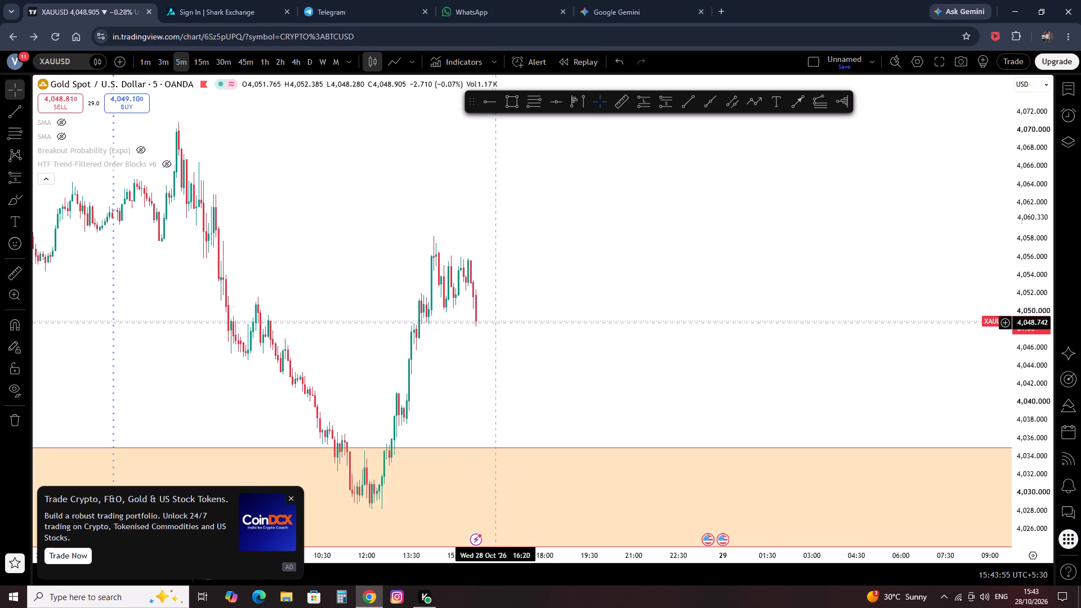
Dismiss the CoinDCX advertisement covering part of the XAUUSD 5-minute chart.
scroll(515, 311, "down", 4)
left_click(293, 499)
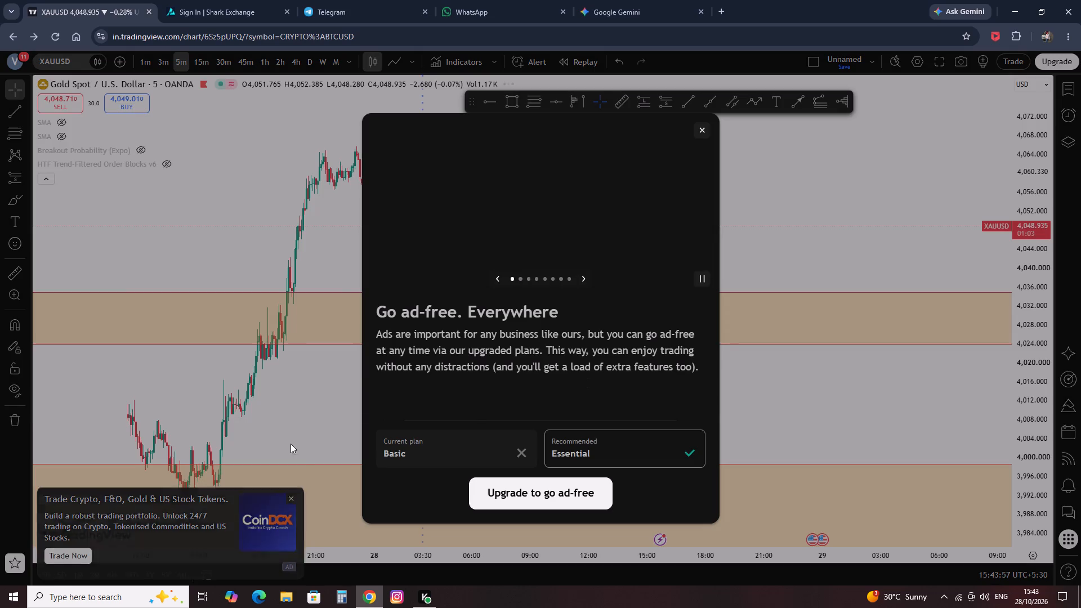
Dismiss the ad-free upgrade offer and show the HTF Trend-Filtered Order Blocks v6 indicator on the chart.
left_click(695, 133)
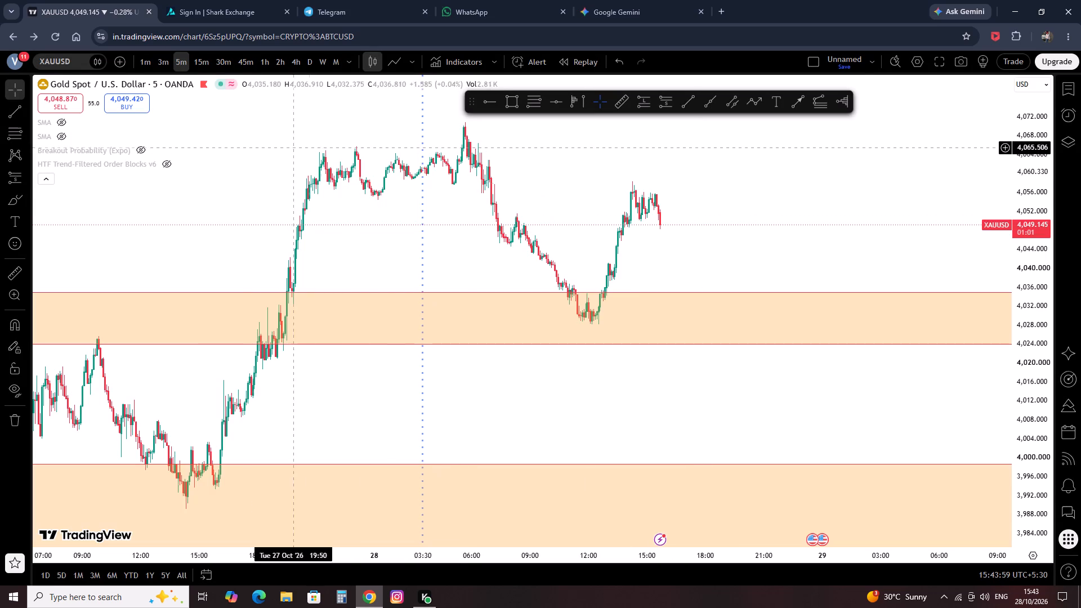
left_click(164, 165)
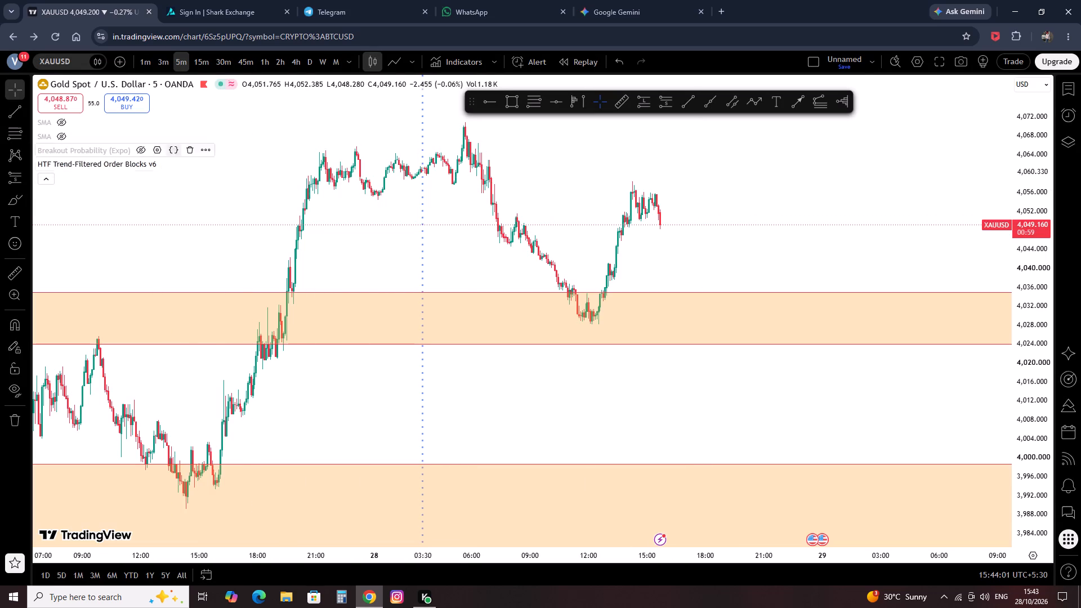
Set the Displacement Multiplier of the HTF Trend-Filtered Order Blocks v6 indicator to 2.
left_click(139, 161)
left_click(179, 160)
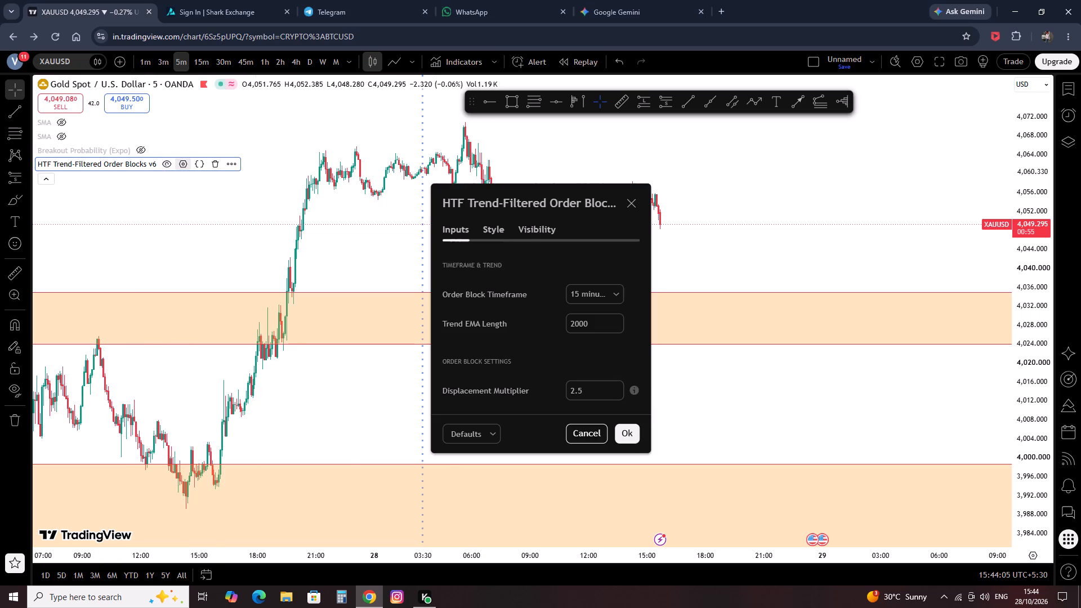
left_click(615, 396)
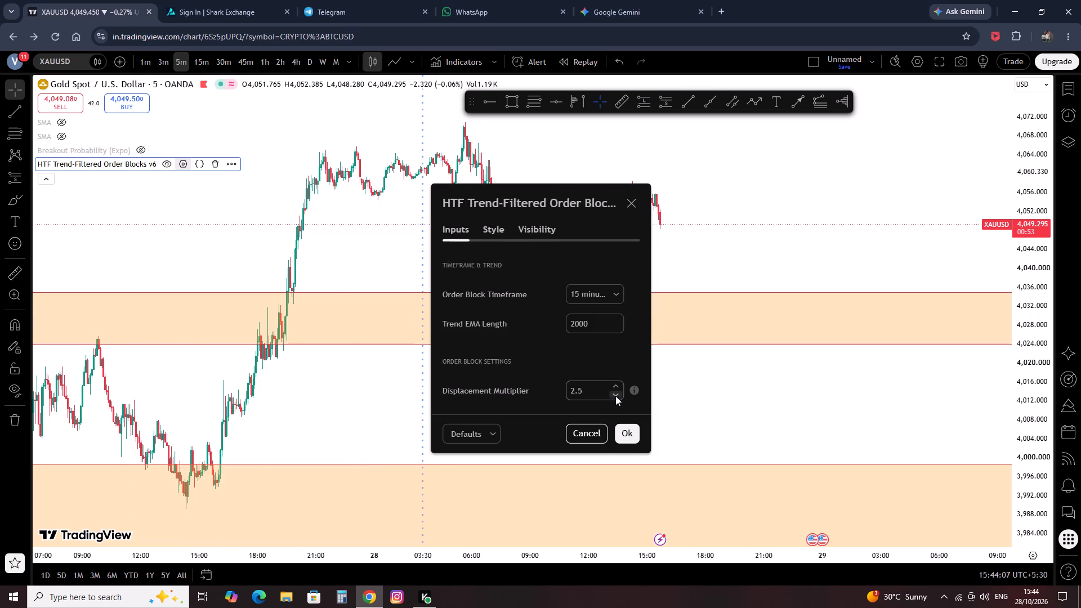
left_click(615, 396)
left_click(610, 390)
double_click(615, 383)
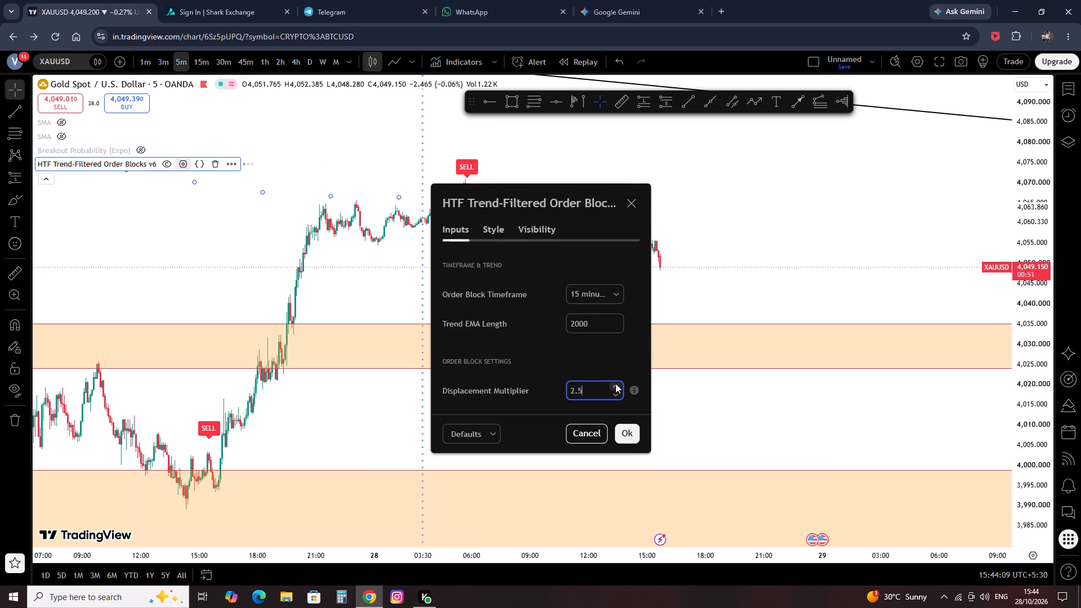
double_click(614, 392)
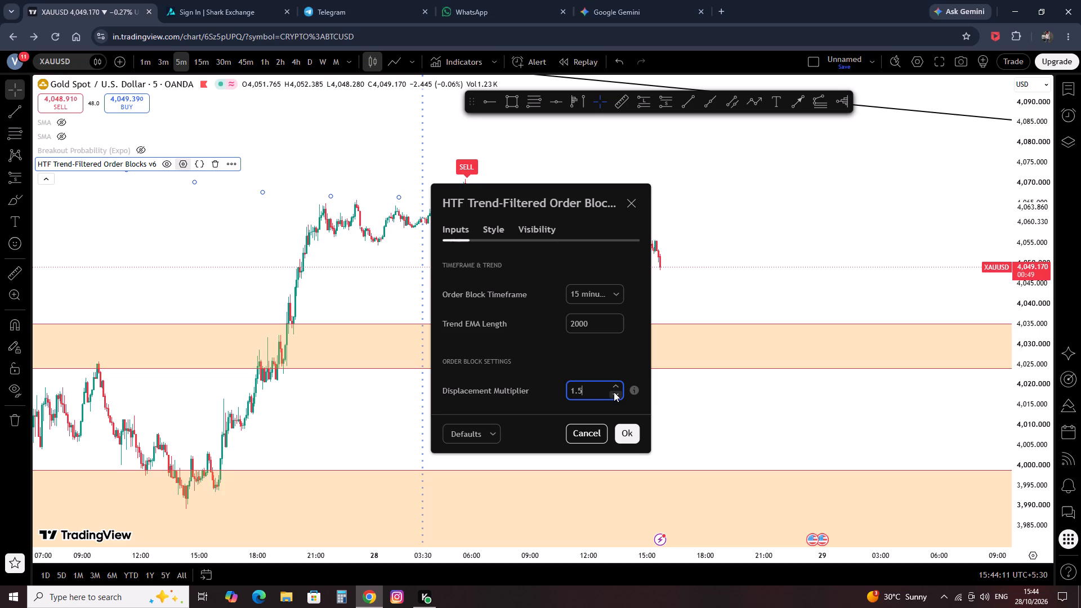
double_click(602, 386)
key("BackSpace")
key("BackSpace")
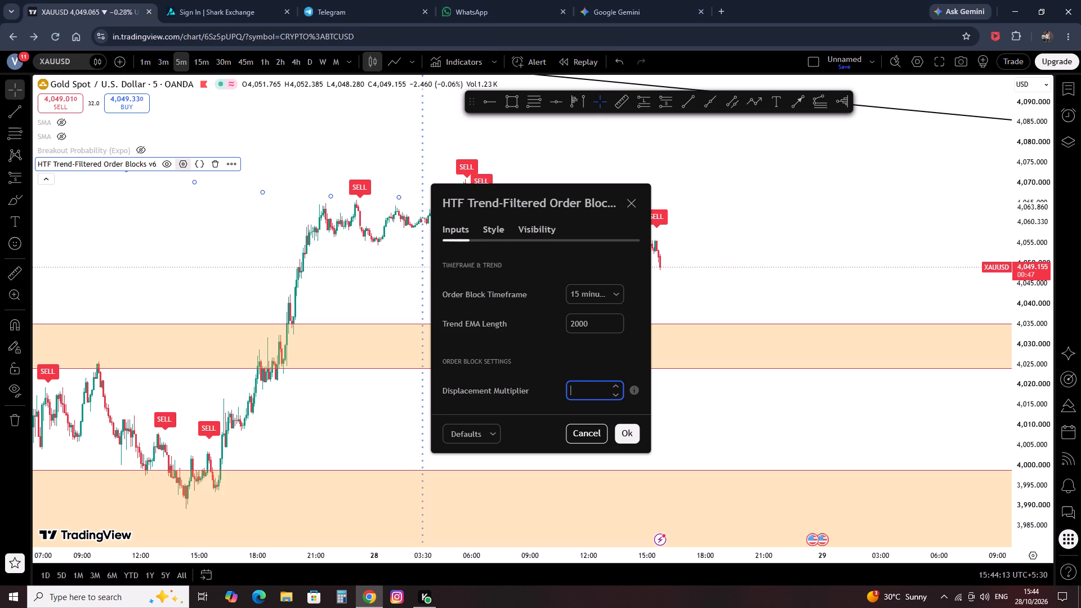
key("BackSpace")
key("2")
Set the indicator's Order Block Timeframe to 1 hour and close its settings.
left_click(595, 333)
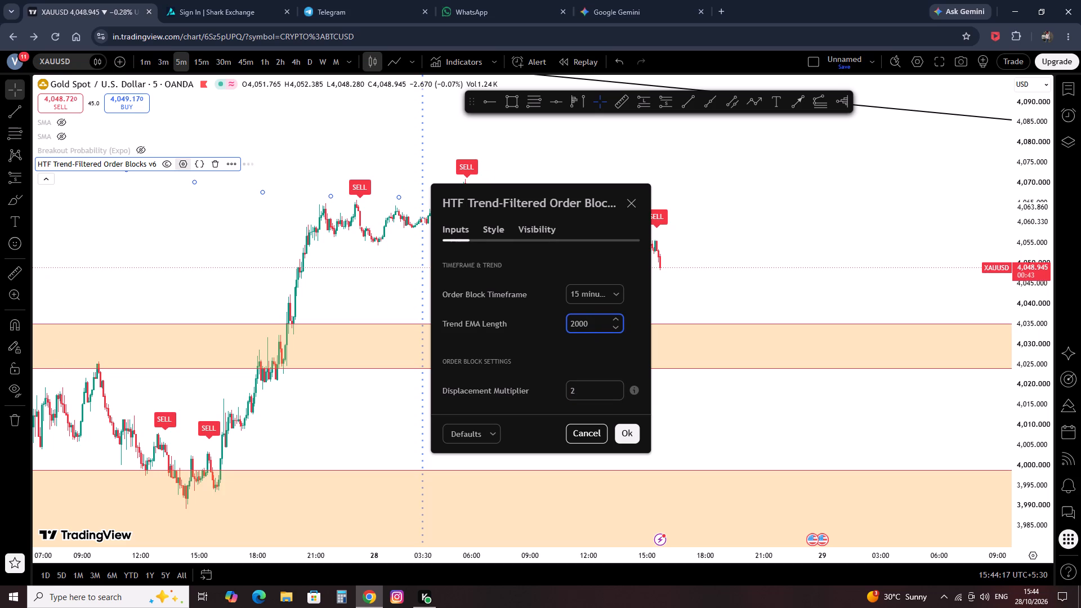
left_click(581, 296)
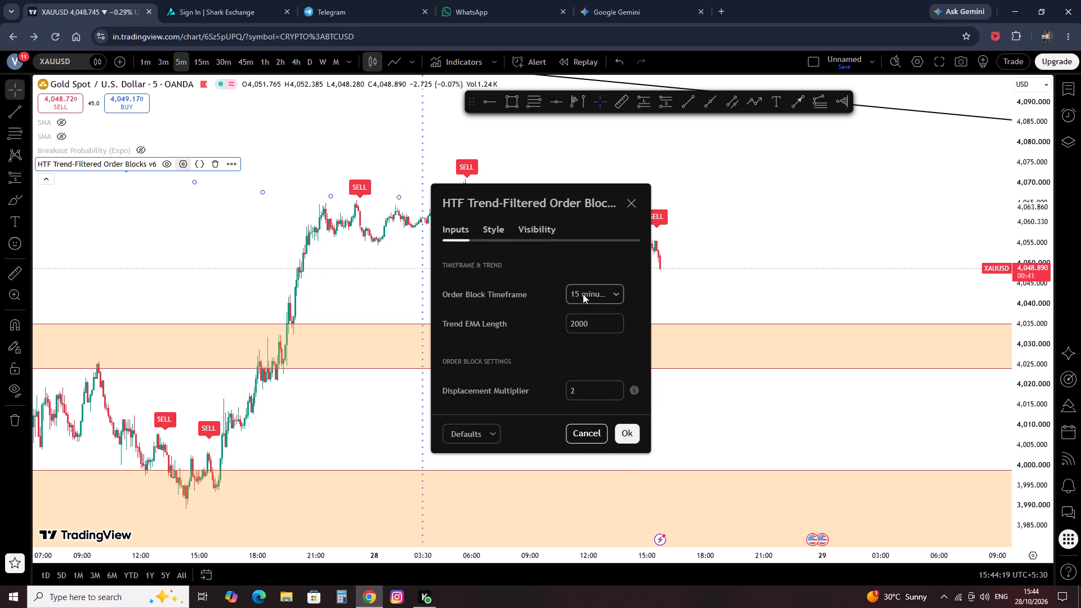
left_click(585, 473)
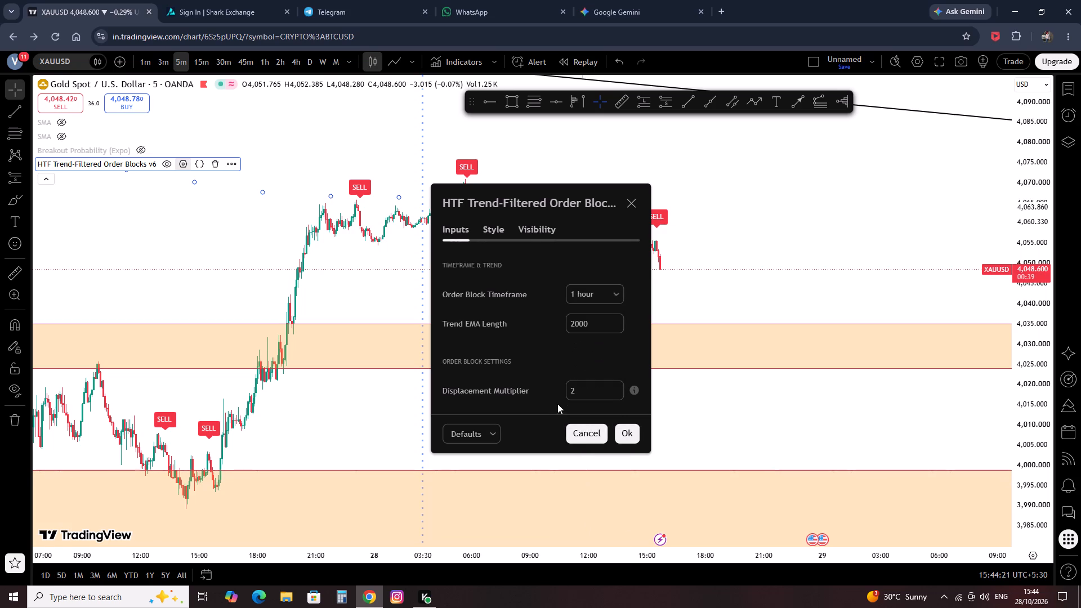
left_click(552, 329)
left_click(306, 270)
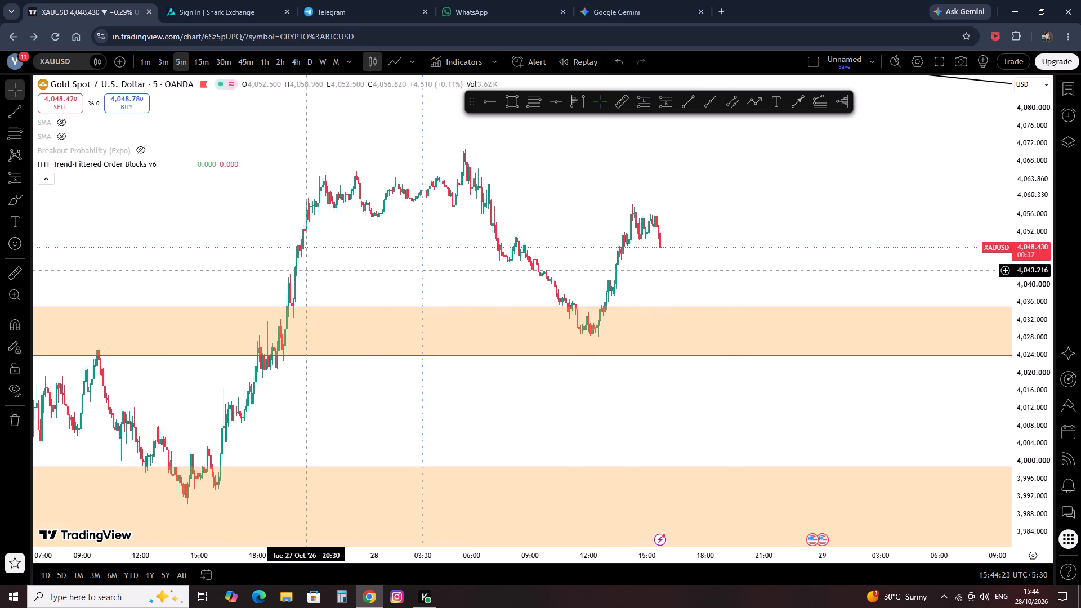
Switch the XAUUSD chart to the 1-hour timeframe.
scroll(329, 257, "down", 13)
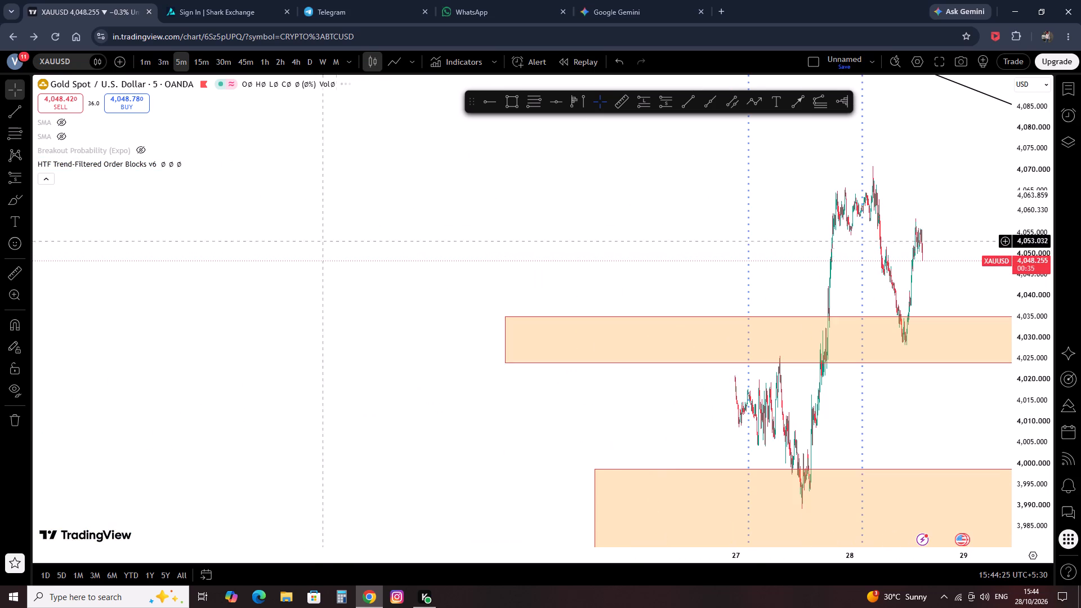
left_click(267, 64)
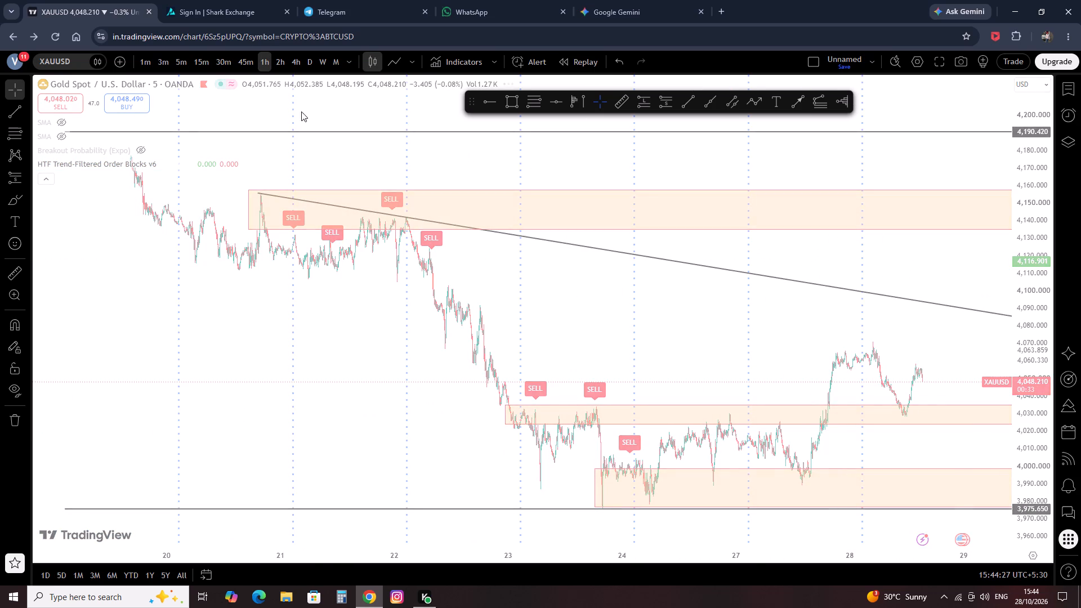
Examine the order block indicator's SELL signals across October on the 1-hour chart.
scroll(687, 369, "up", 7)
scroll(657, 334, "up", 8)
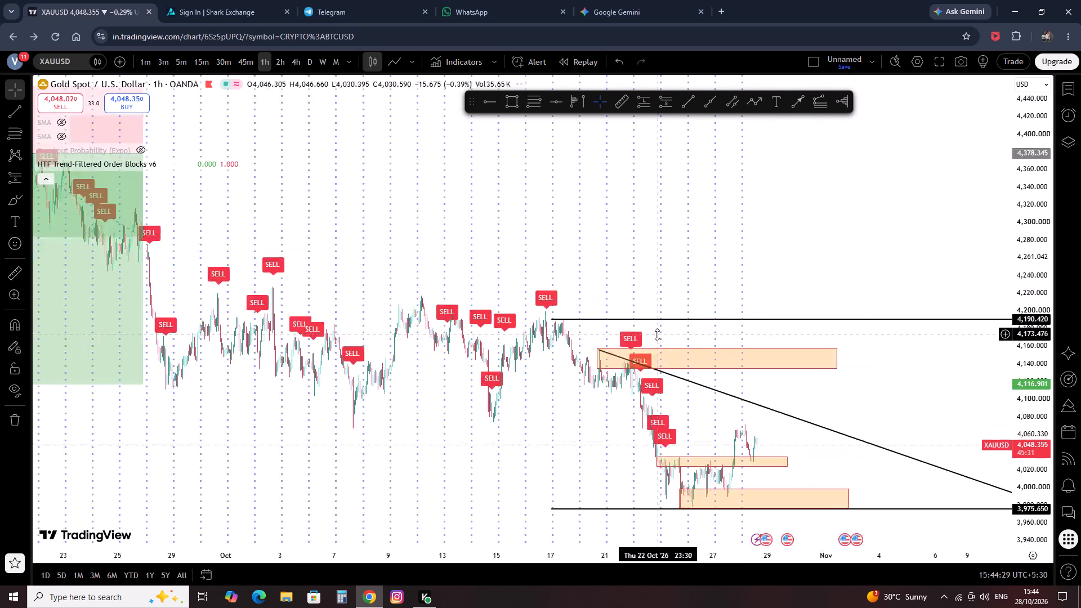
scroll(657, 334, "up", 2)
left_click_drag(143, 409, 667, 442)
scroll(673, 364, "up", 9)
left_click_drag(695, 377, 257, 369)
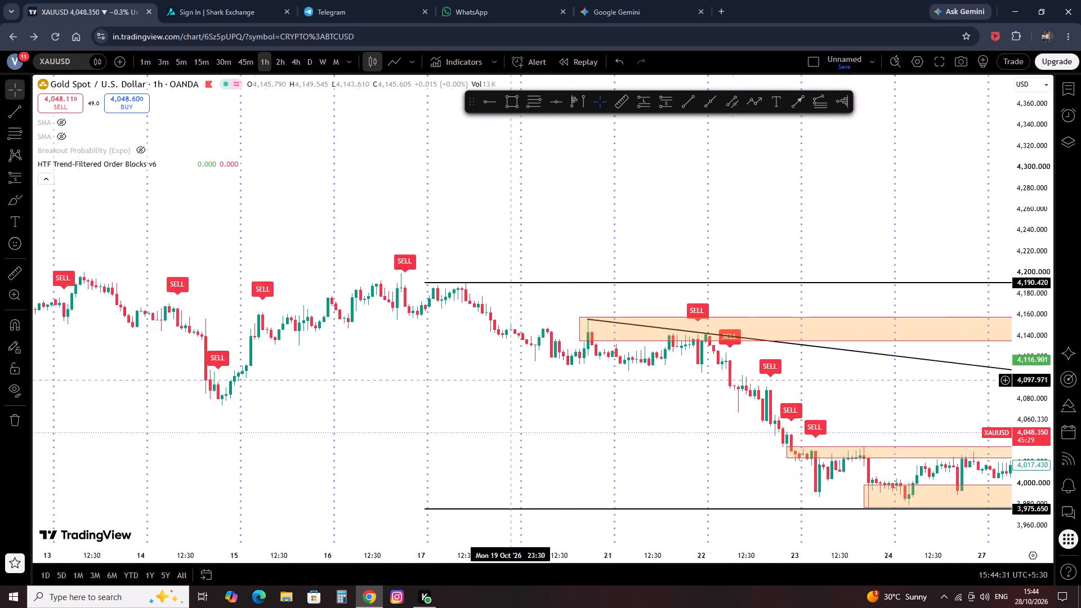
left_click_drag(257, 369, 123, 353)
left_click_drag(176, 372, 487, 395)
scroll(476, 391, "up", 2)
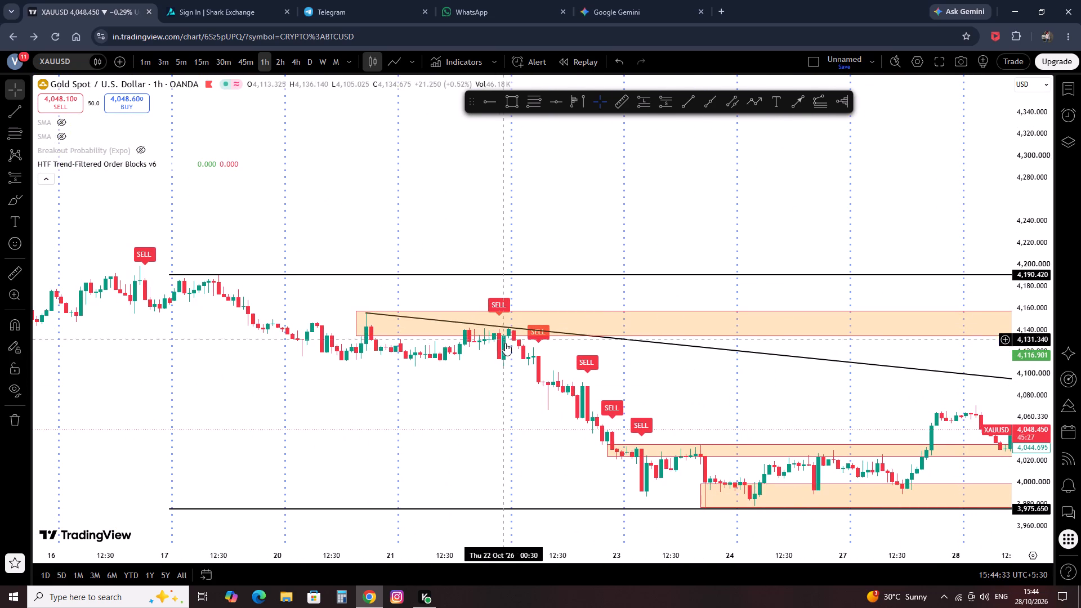
Draw a narrow short position on 22 October at 10:30, entry about 4,092, stop about 4,120 and target about 4,020.
left_click(662, 106)
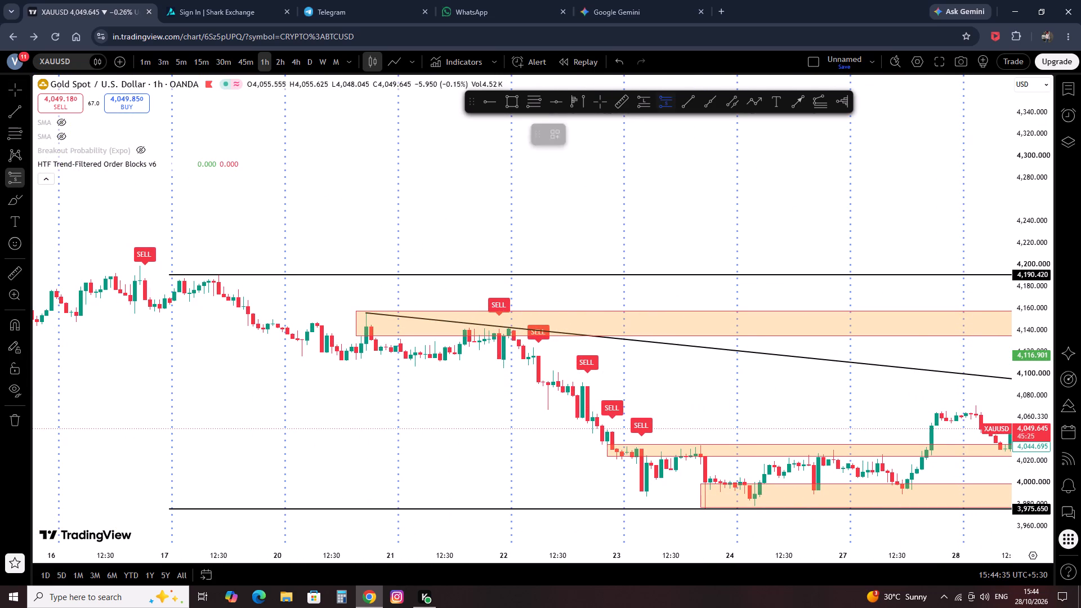
left_click(546, 382)
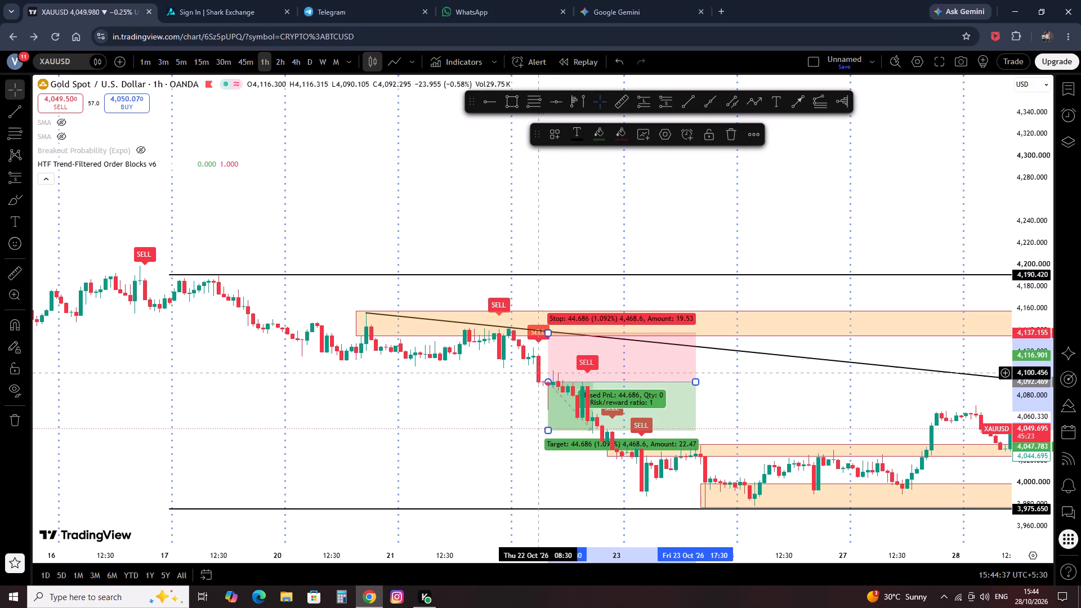
left_click_drag(547, 334, 551, 352)
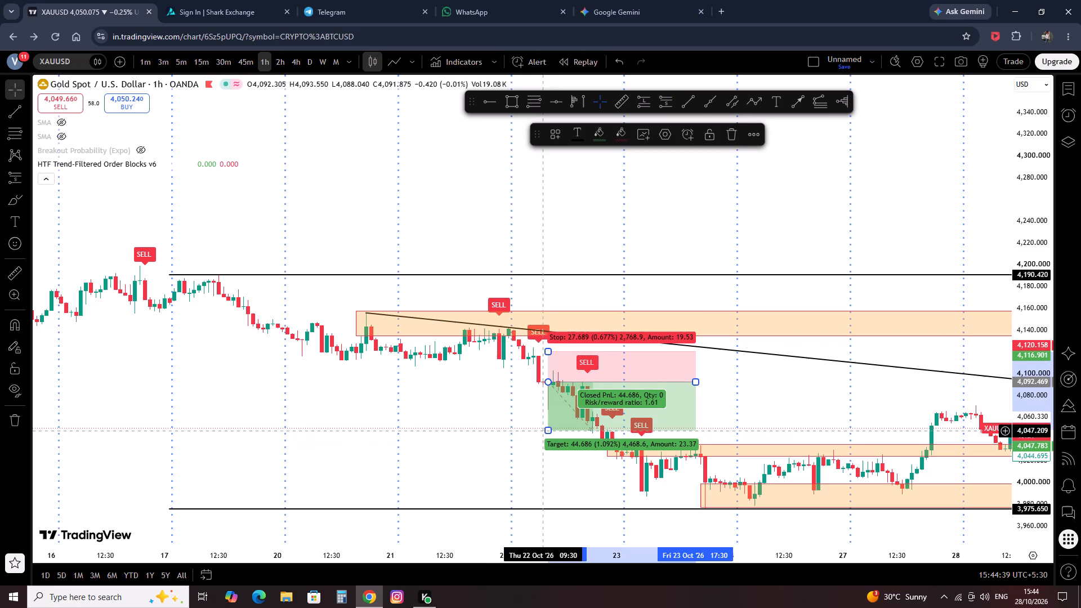
left_click_drag(550, 430, 550, 461)
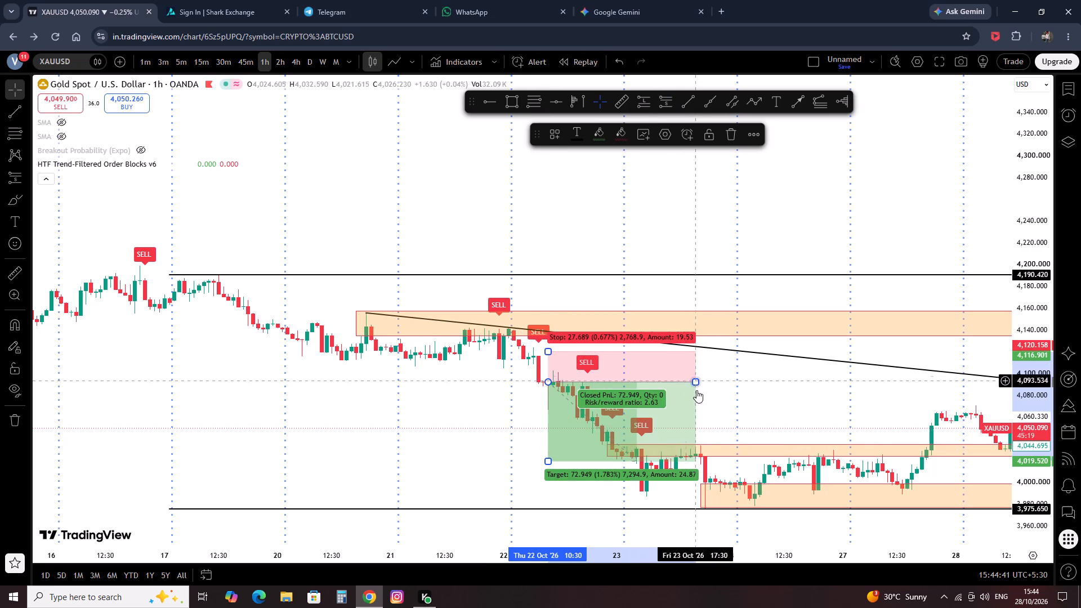
left_click_drag(694, 385, 564, 381)
left_click(663, 378)
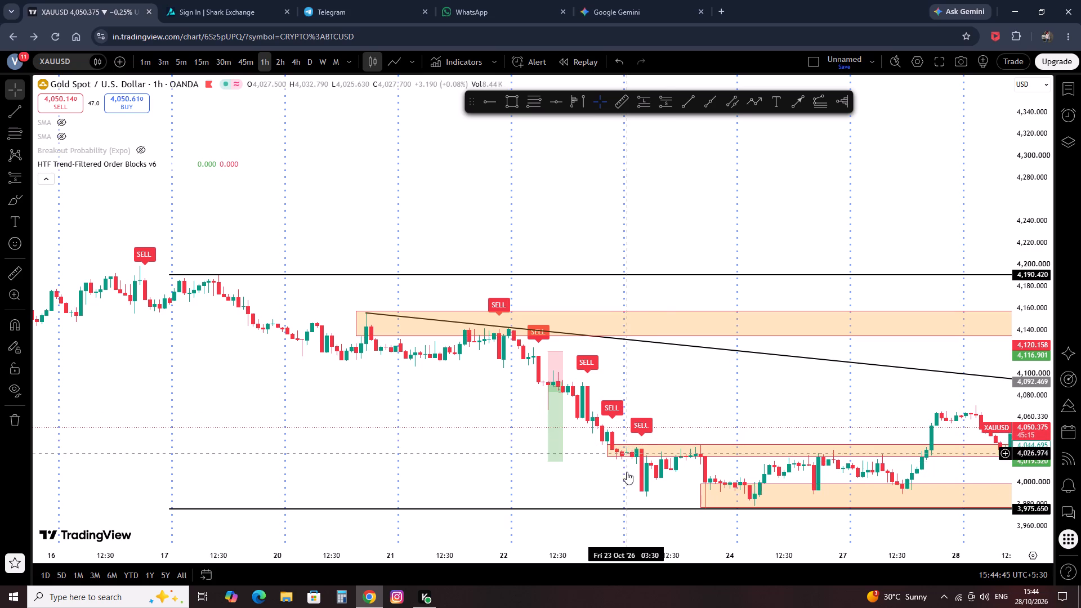
Draw a narrow short position at the evening SELL signal of 22 October, entry about 4,058, stop about 4,094 and target about 3,985.
left_click_drag(737, 412, 401, 387)
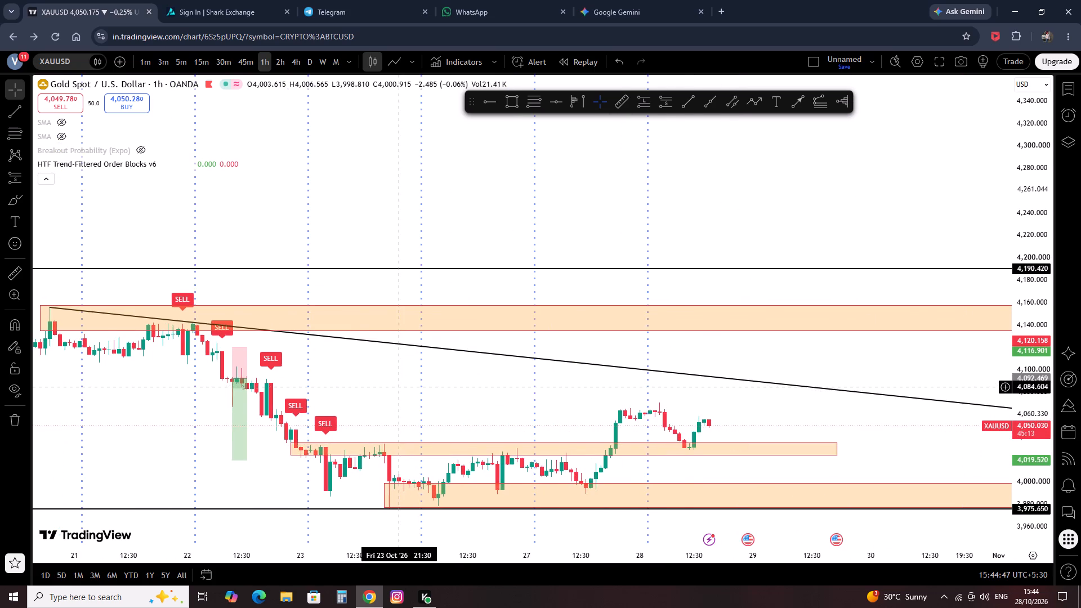
scroll(408, 397, "down", 1)
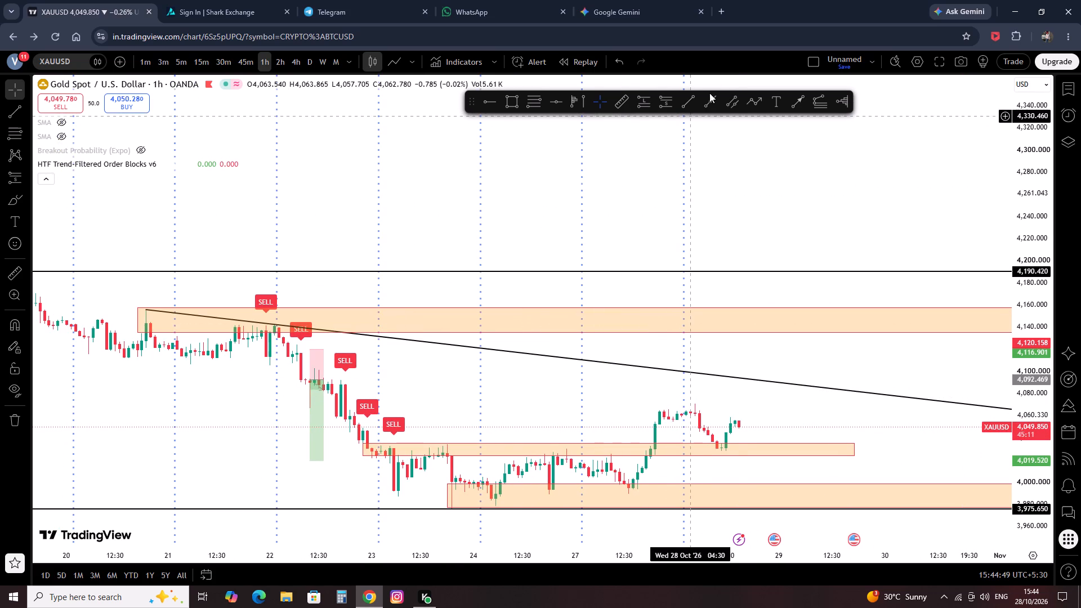
left_click(670, 91)
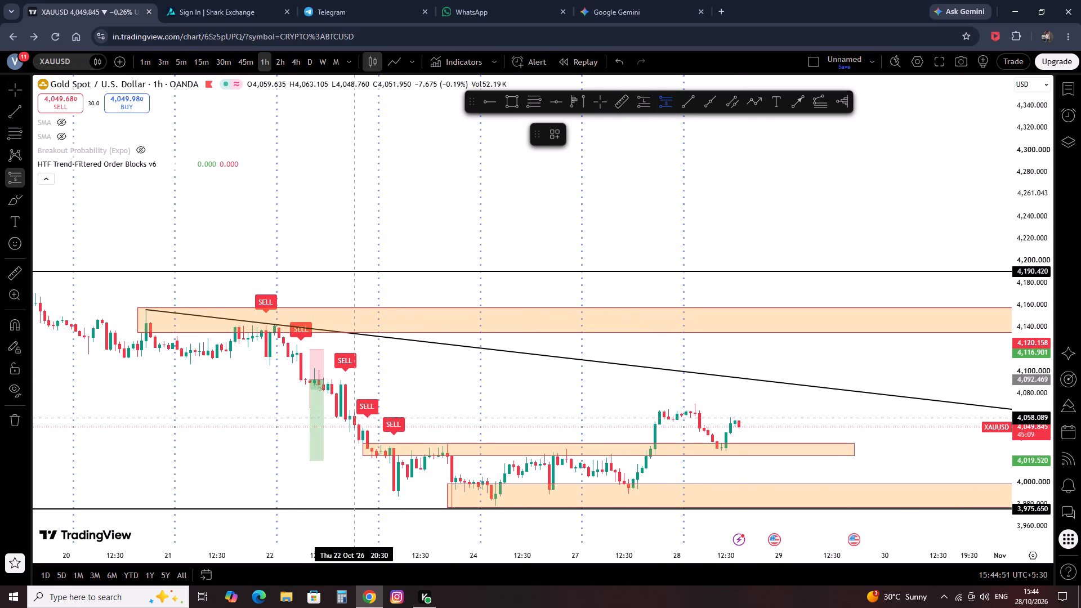
left_click(346, 418)
left_click(342, 370)
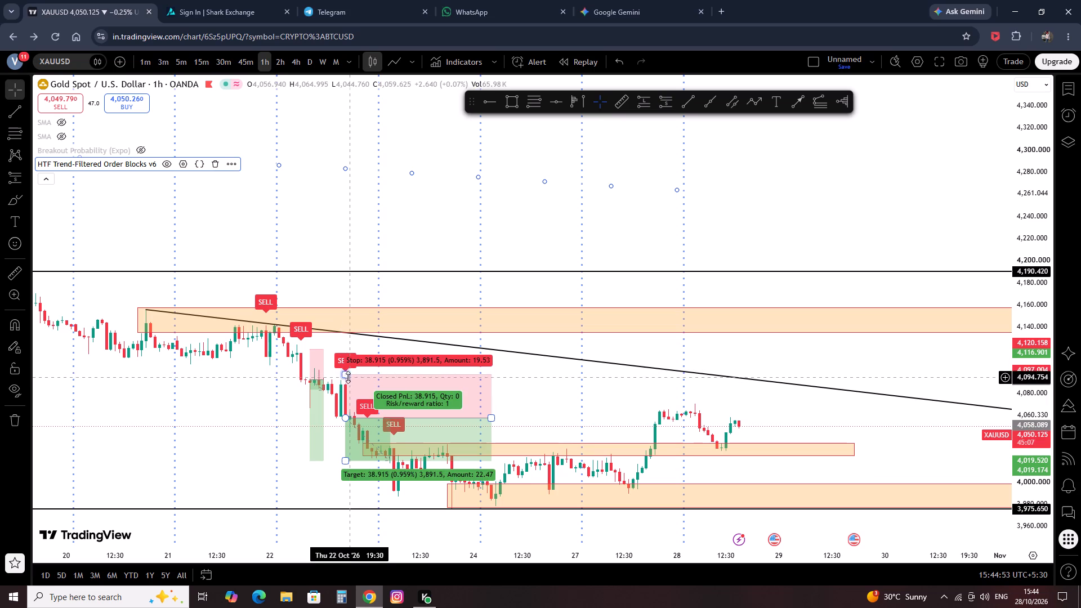
left_click_drag(345, 379, 361, 378)
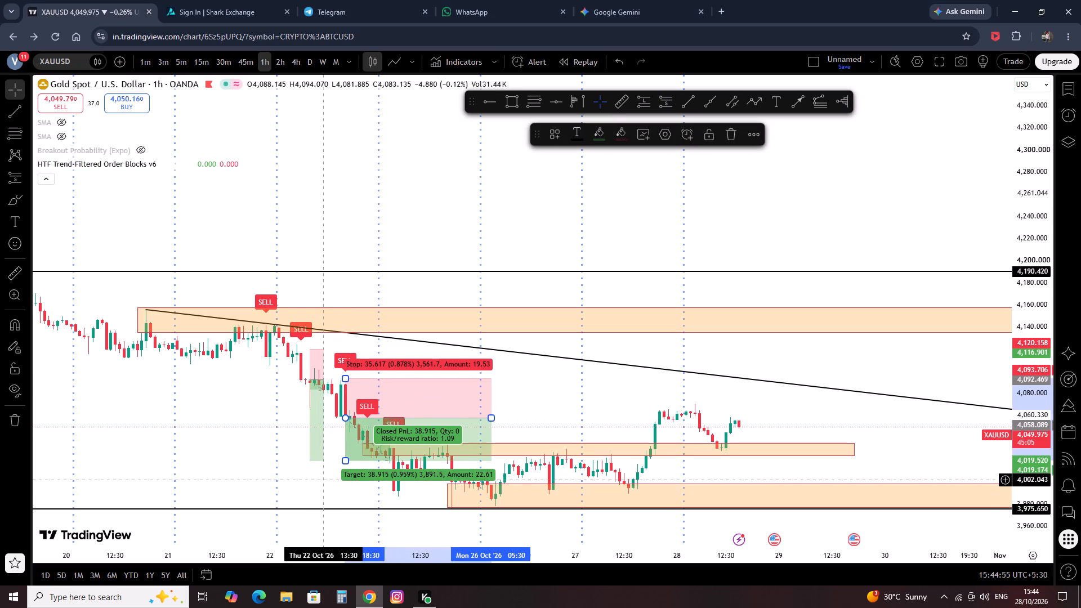
left_click_drag(342, 459, 348, 486)
left_click_drag(348, 486, 350, 498)
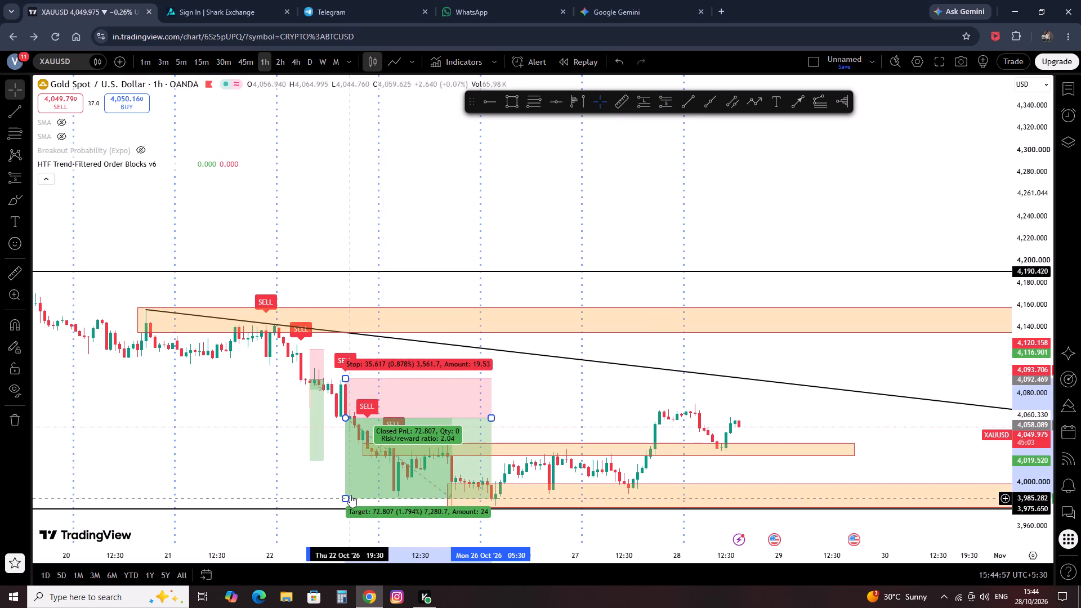
left_click_drag(490, 418, 392, 414)
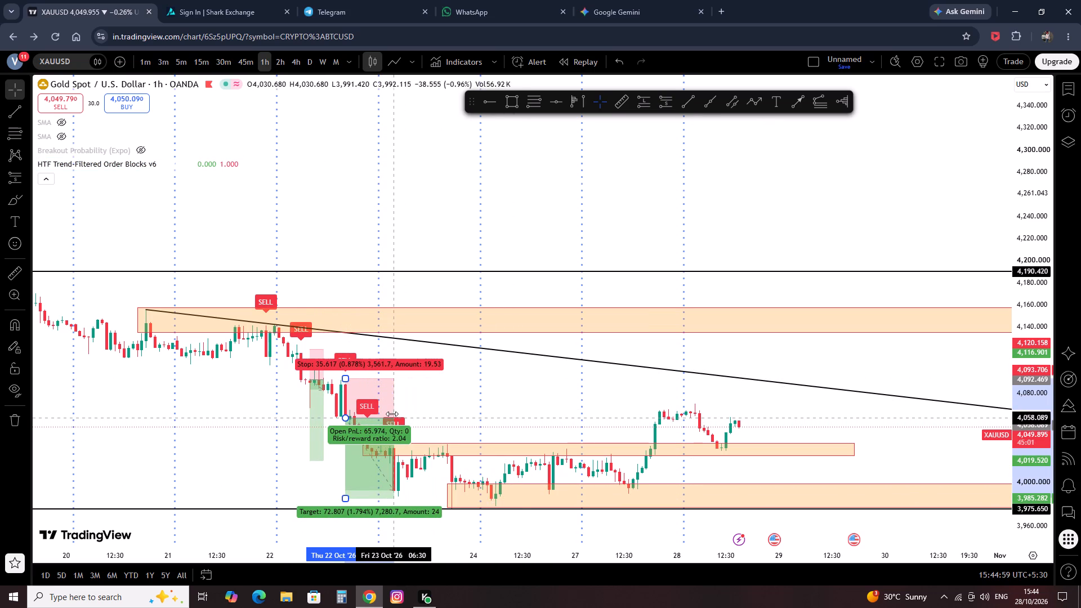
left_click_drag(392, 414, 356, 421)
left_click(464, 410)
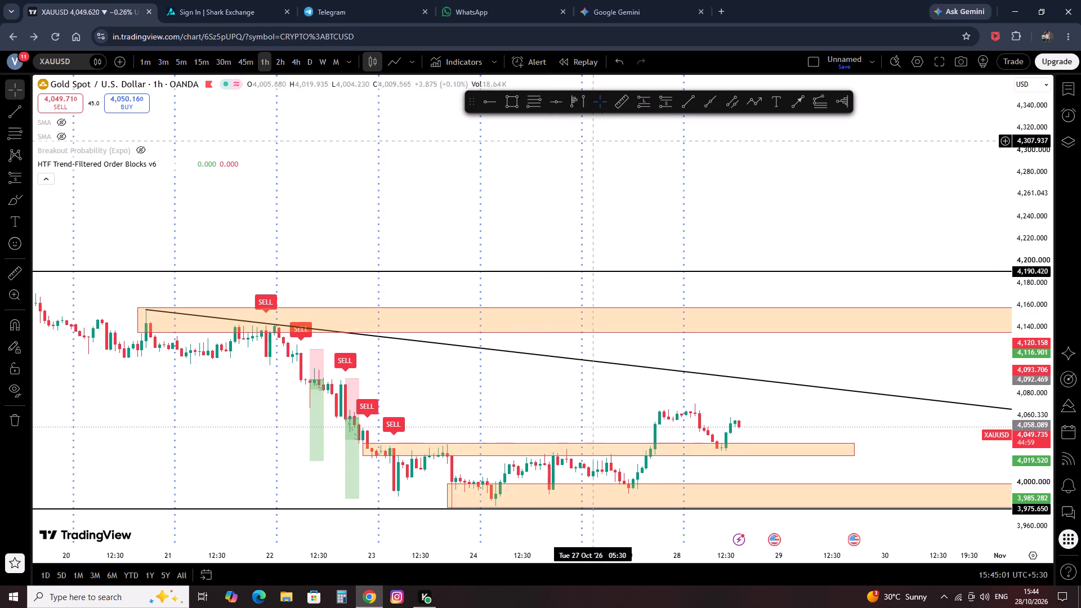
Draw a narrow short position on 23 October around 00:30, entry about 4,031, stop about 4,048 and target about 3,992.
left_click(669, 103)
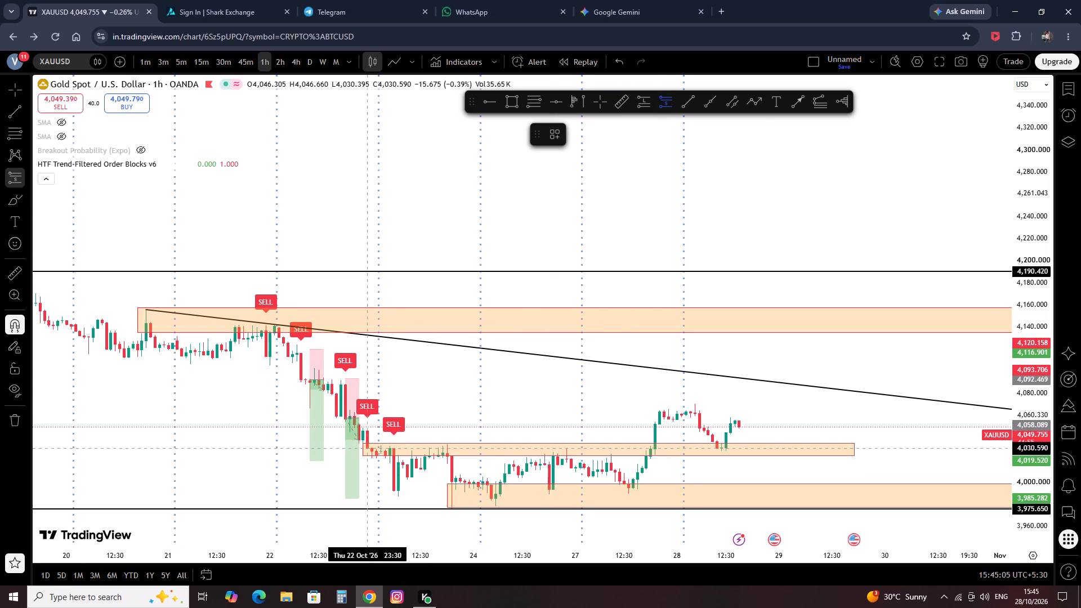
left_click(373, 448, "ctrl")
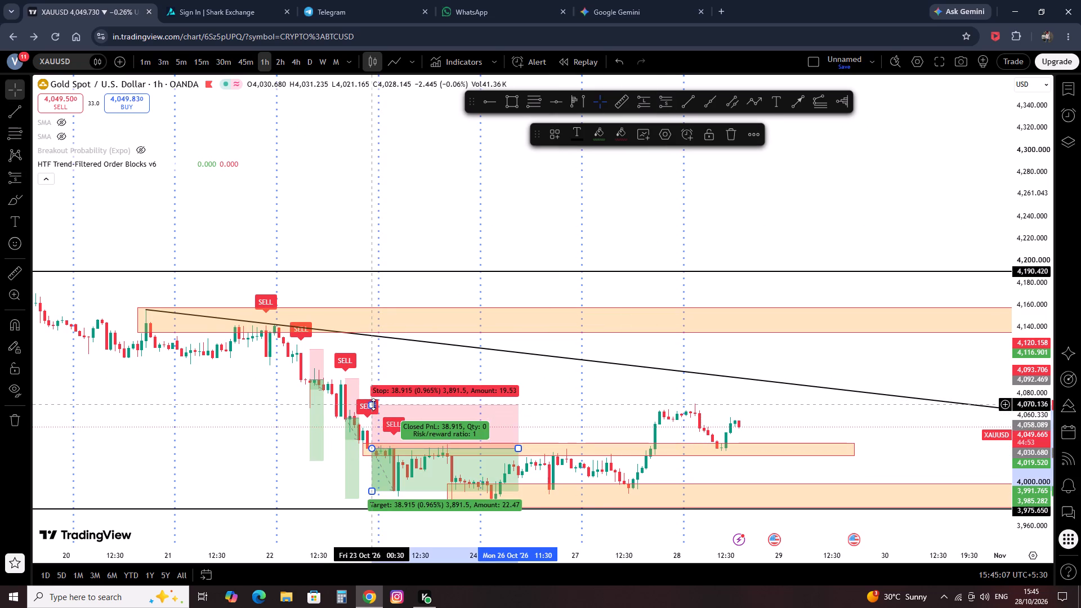
left_click_drag(373, 404, 386, 429)
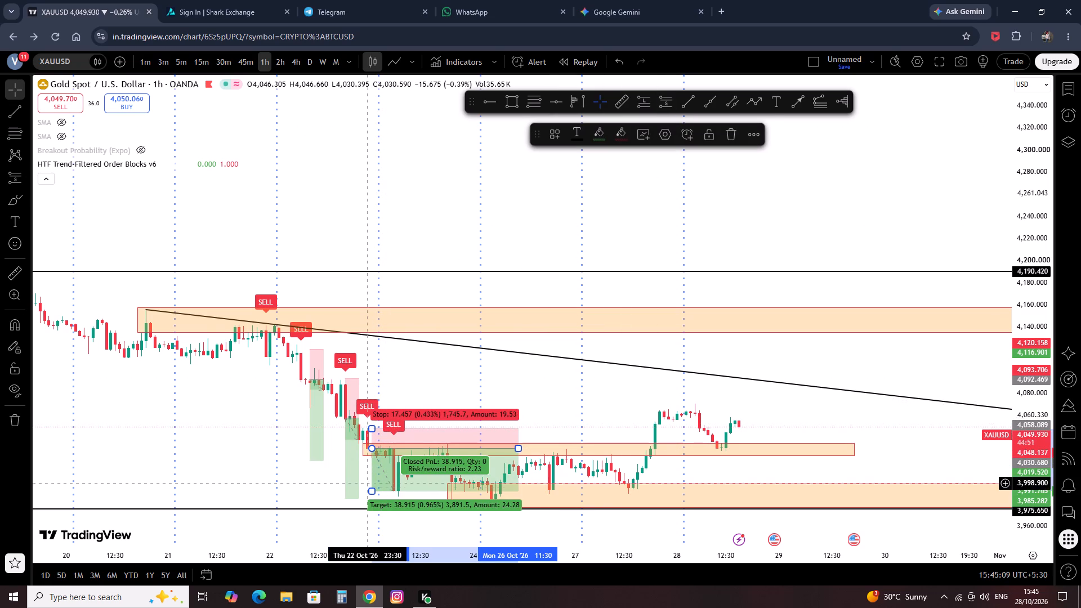
left_click_drag(515, 448, 386, 445)
left_click(439, 430)
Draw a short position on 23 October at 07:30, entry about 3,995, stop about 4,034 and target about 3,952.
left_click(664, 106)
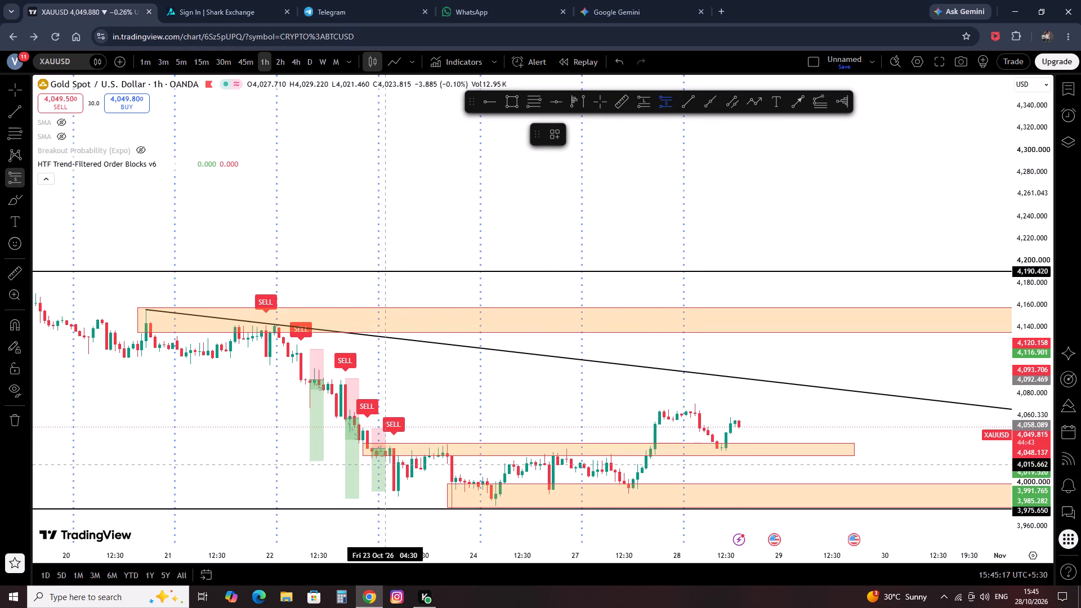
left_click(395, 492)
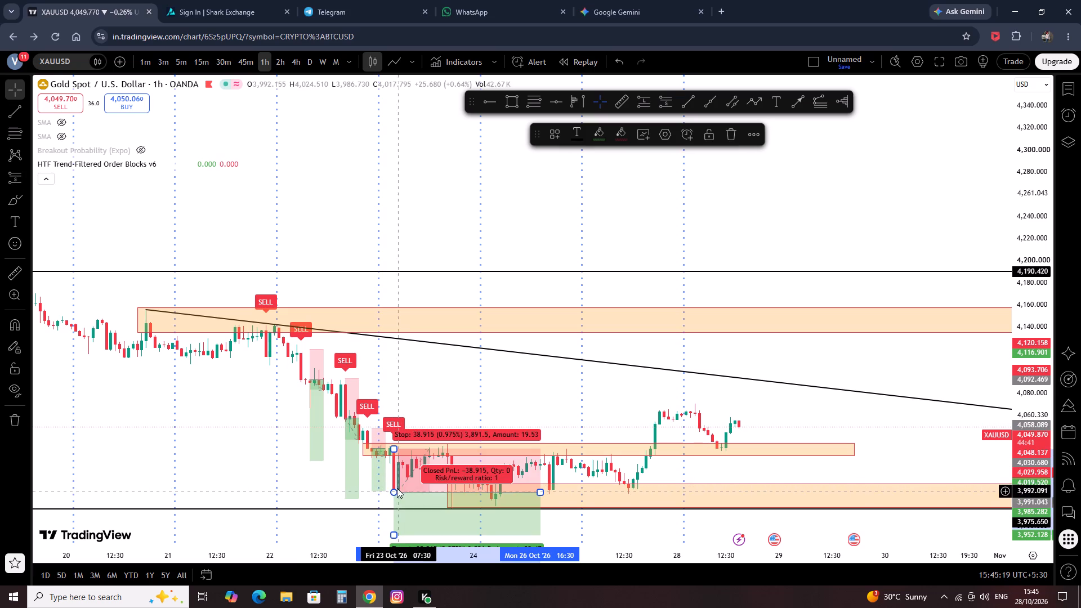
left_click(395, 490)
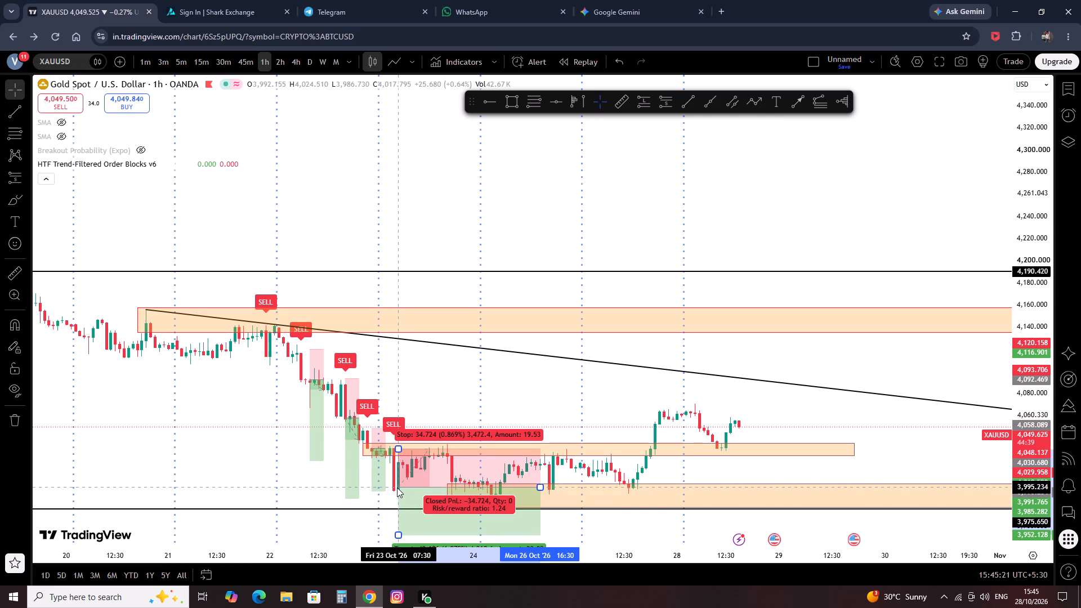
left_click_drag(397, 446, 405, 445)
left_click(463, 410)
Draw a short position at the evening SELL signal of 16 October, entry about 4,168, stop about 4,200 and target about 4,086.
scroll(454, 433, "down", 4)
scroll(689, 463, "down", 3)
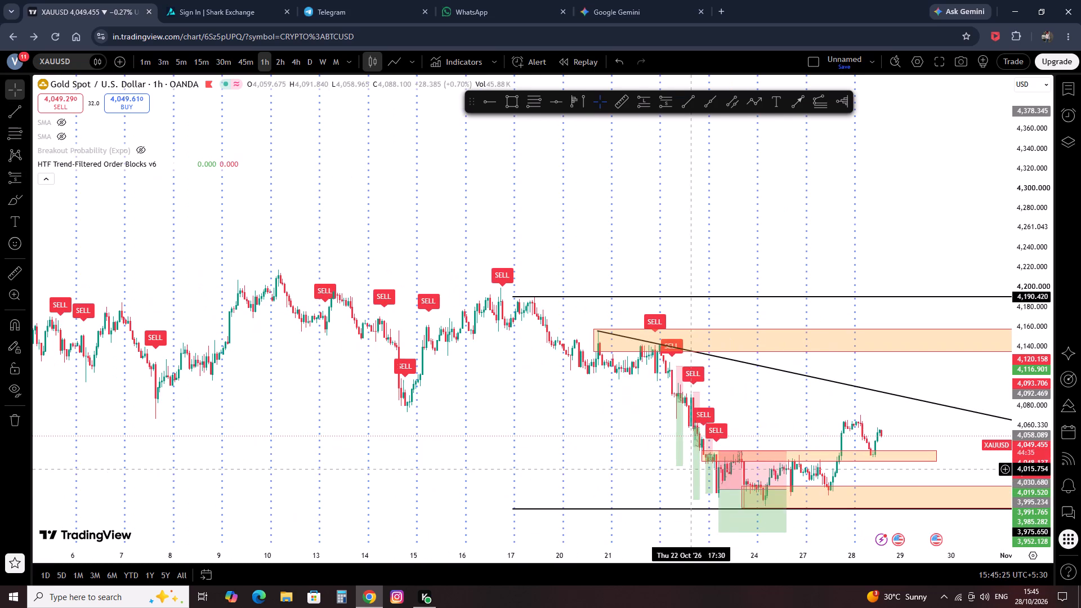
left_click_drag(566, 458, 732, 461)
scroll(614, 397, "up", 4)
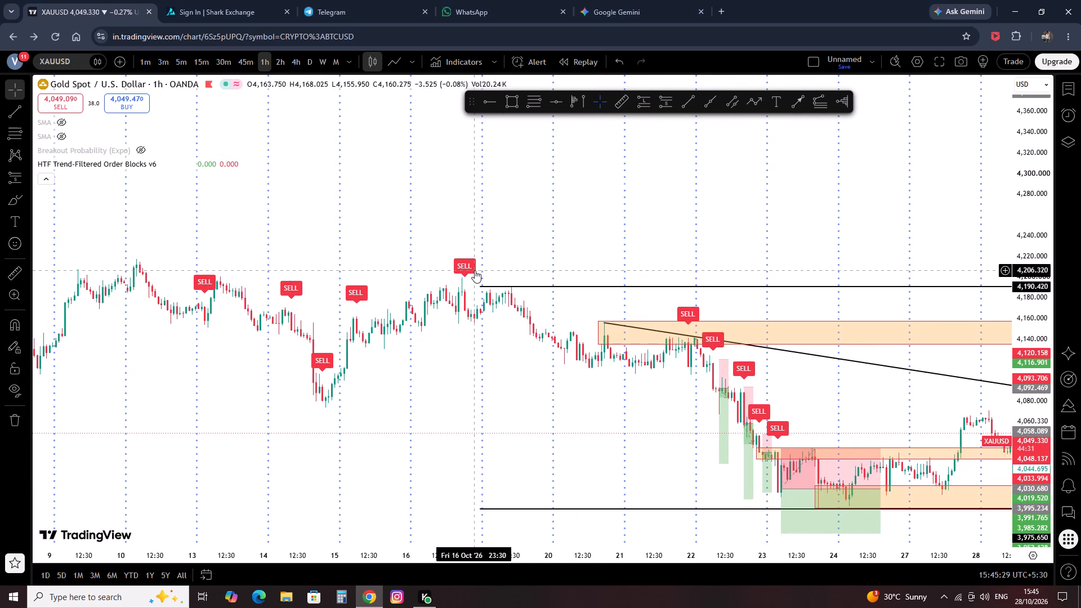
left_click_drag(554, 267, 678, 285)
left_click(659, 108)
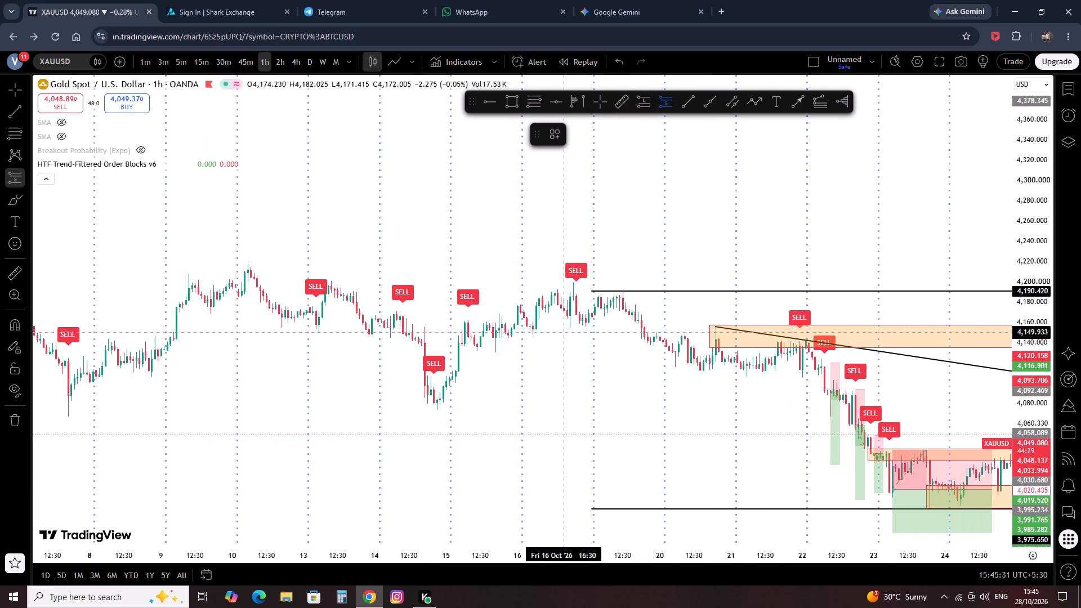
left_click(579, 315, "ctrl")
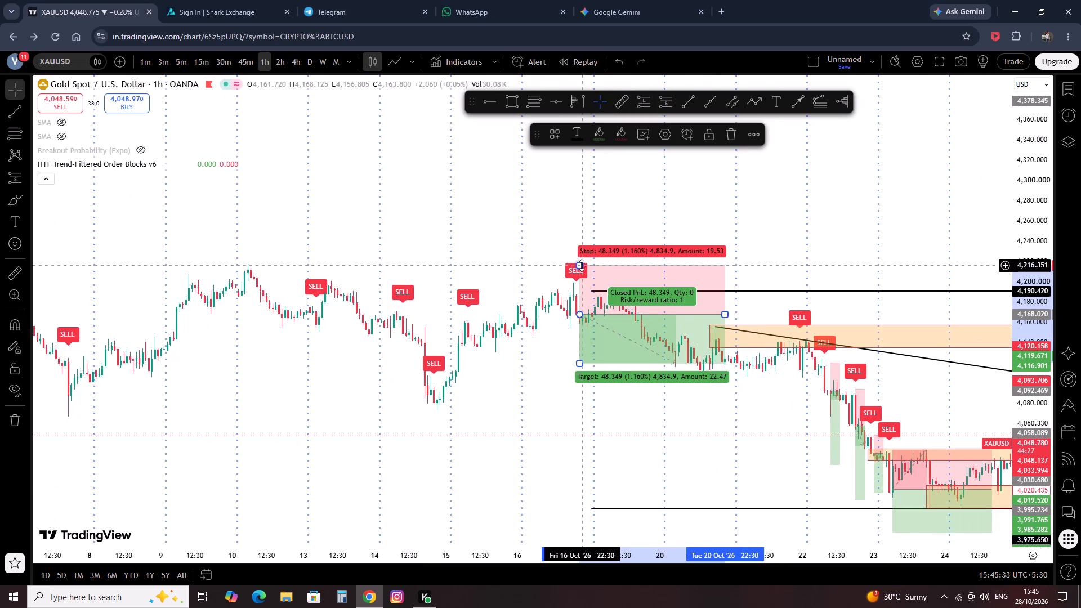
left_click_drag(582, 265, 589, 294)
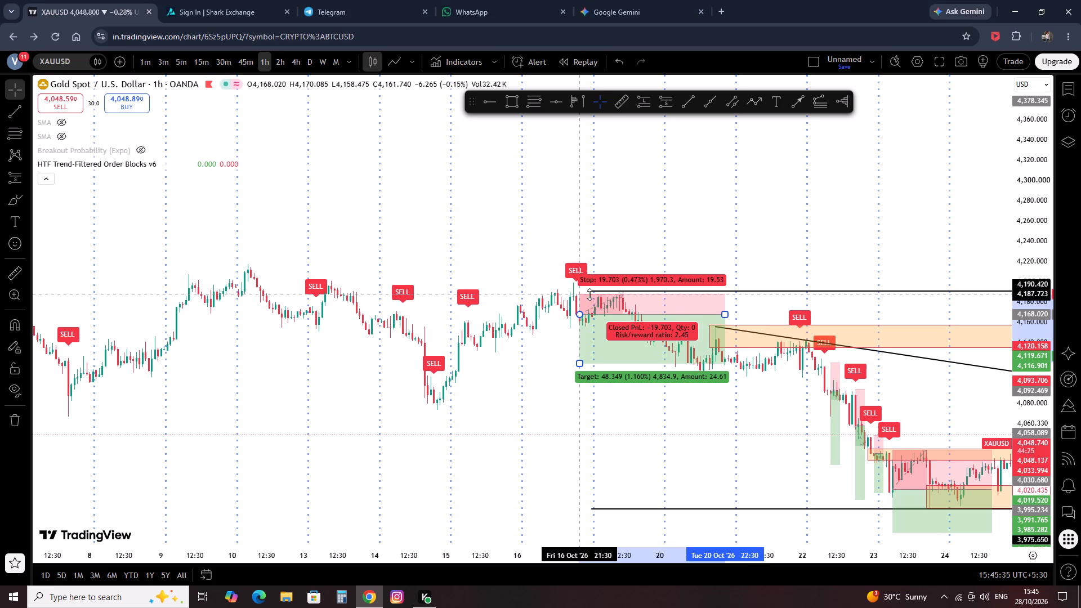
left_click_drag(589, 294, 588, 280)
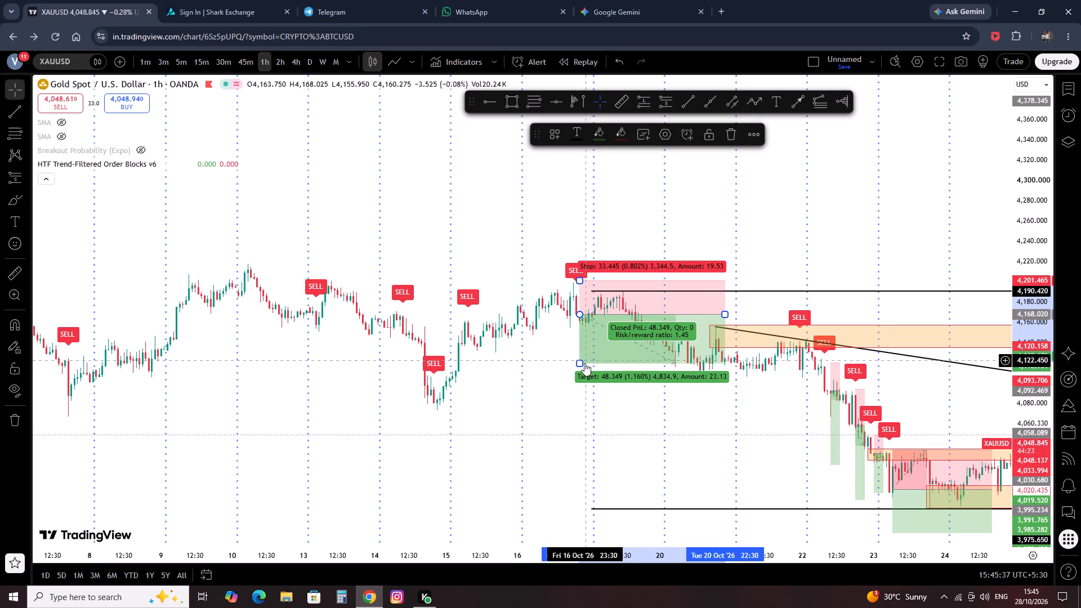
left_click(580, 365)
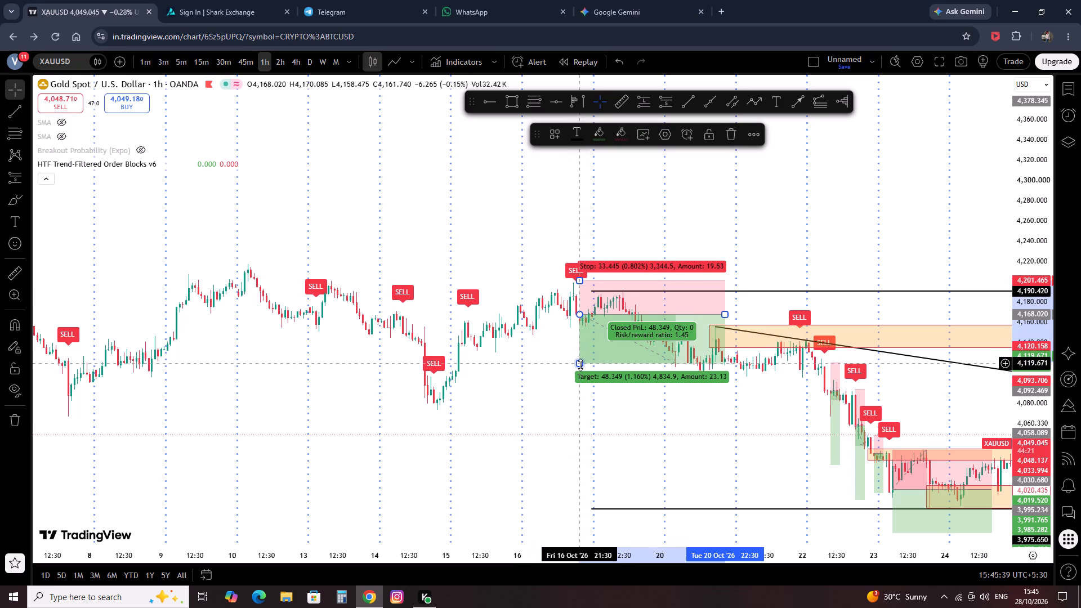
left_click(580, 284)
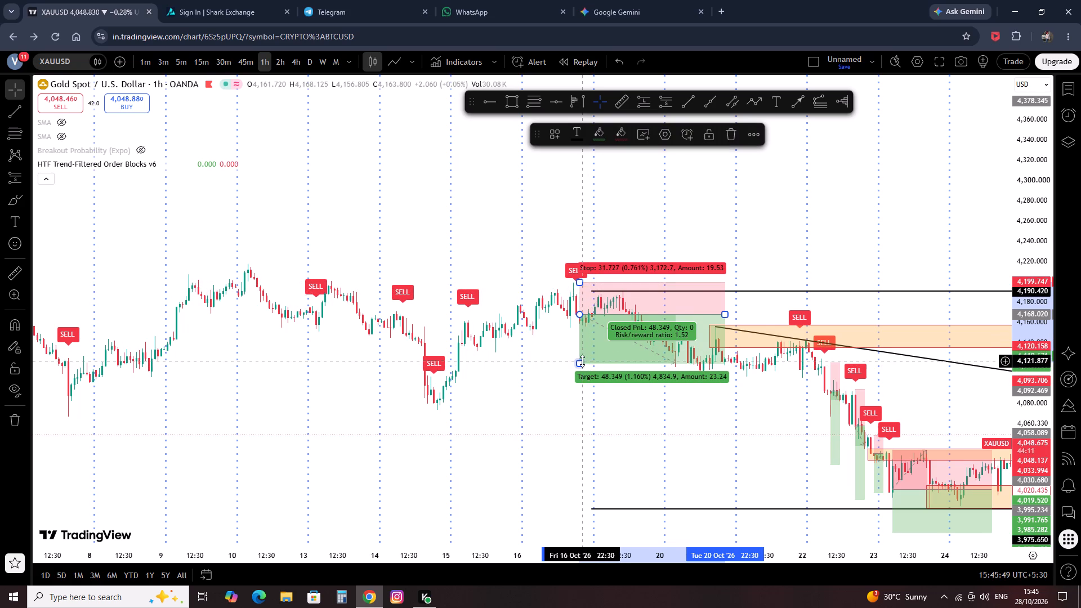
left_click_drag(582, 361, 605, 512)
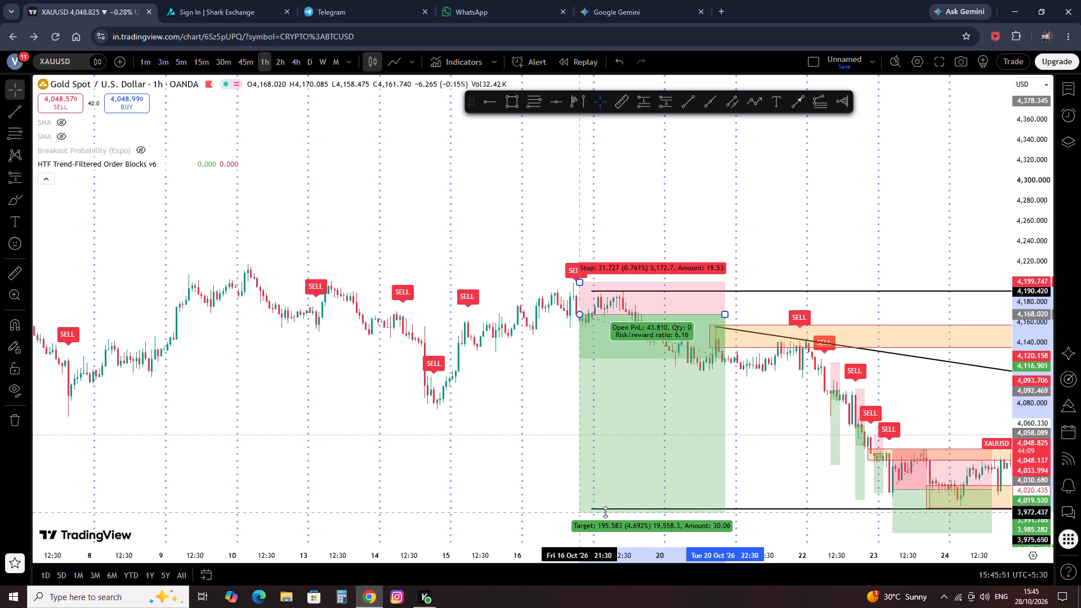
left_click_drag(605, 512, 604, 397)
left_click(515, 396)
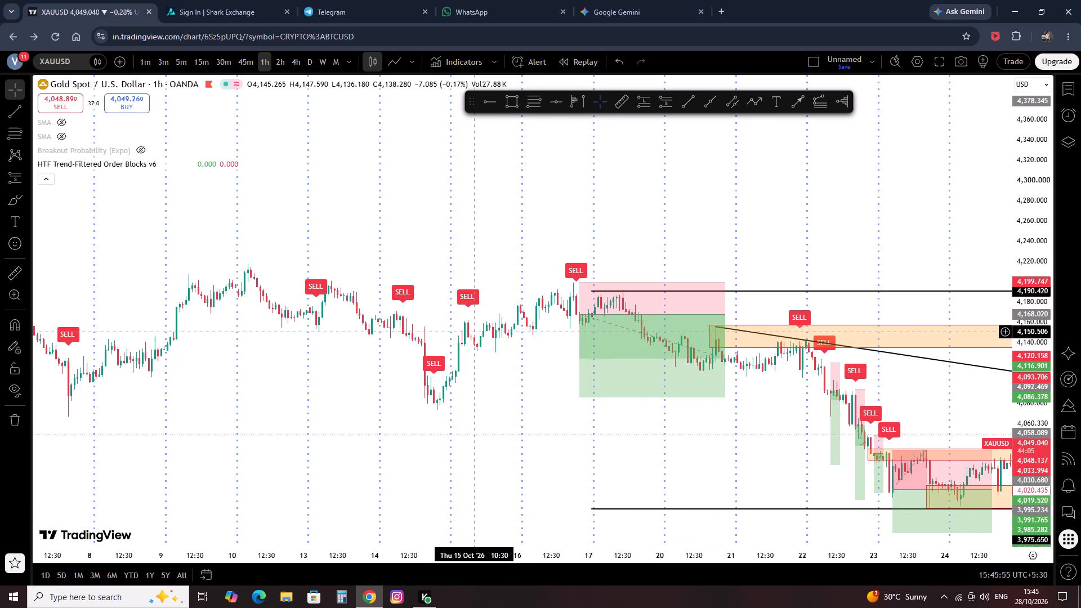
Set the Trend EMA Length of the HTF Trend-Filtered Order Blocks indicator to 200.
left_click_drag(361, 381, 468, 392)
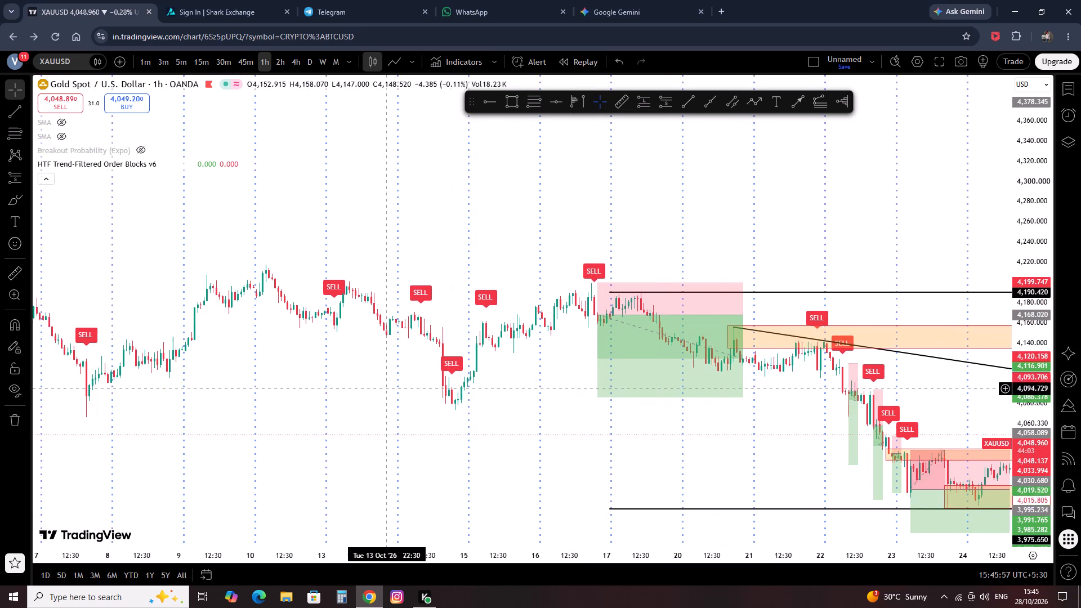
left_click_drag(468, 392, 530, 383)
left_click(185, 164)
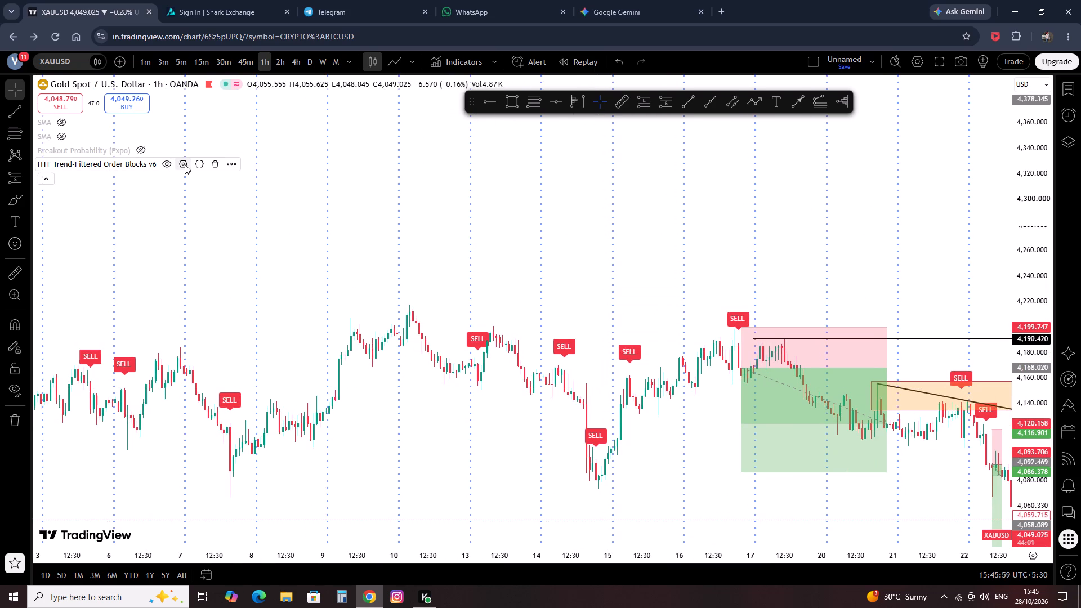
left_click(590, 324)
key("BackSpace")
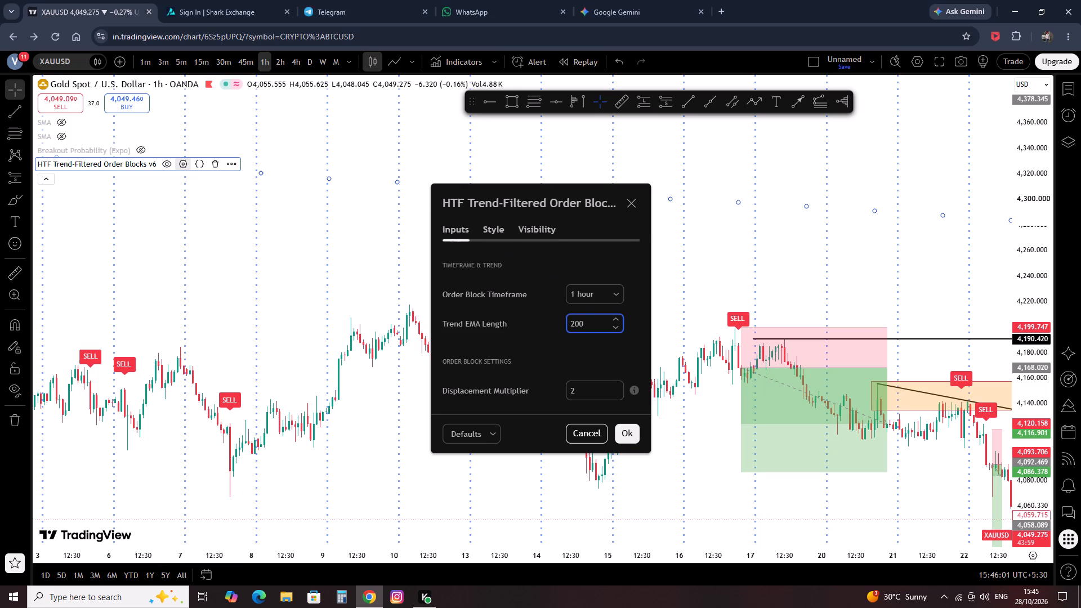
left_click(570, 358)
left_click(628, 439)
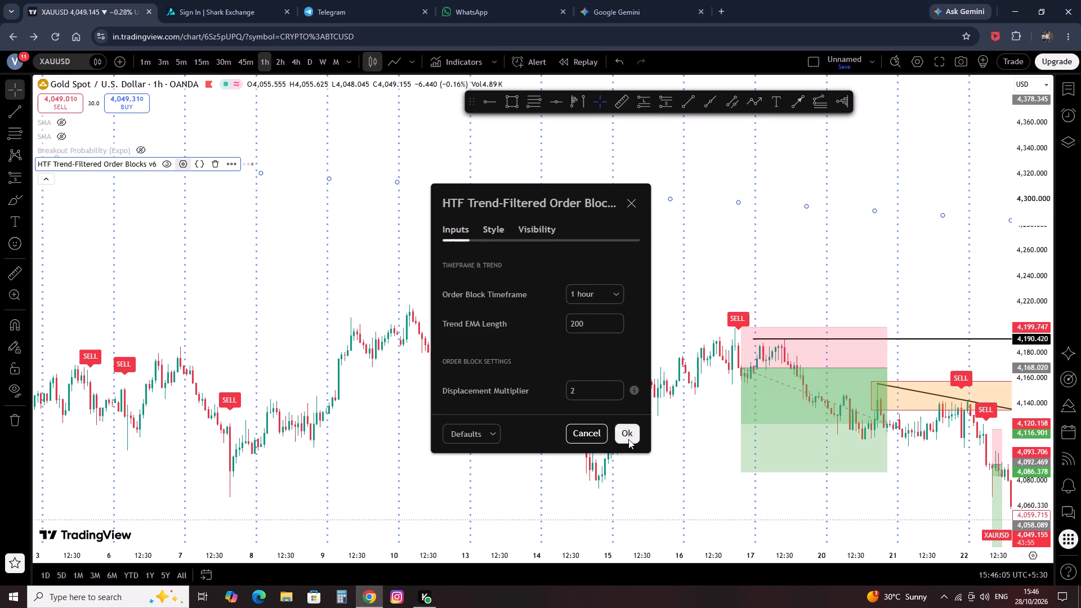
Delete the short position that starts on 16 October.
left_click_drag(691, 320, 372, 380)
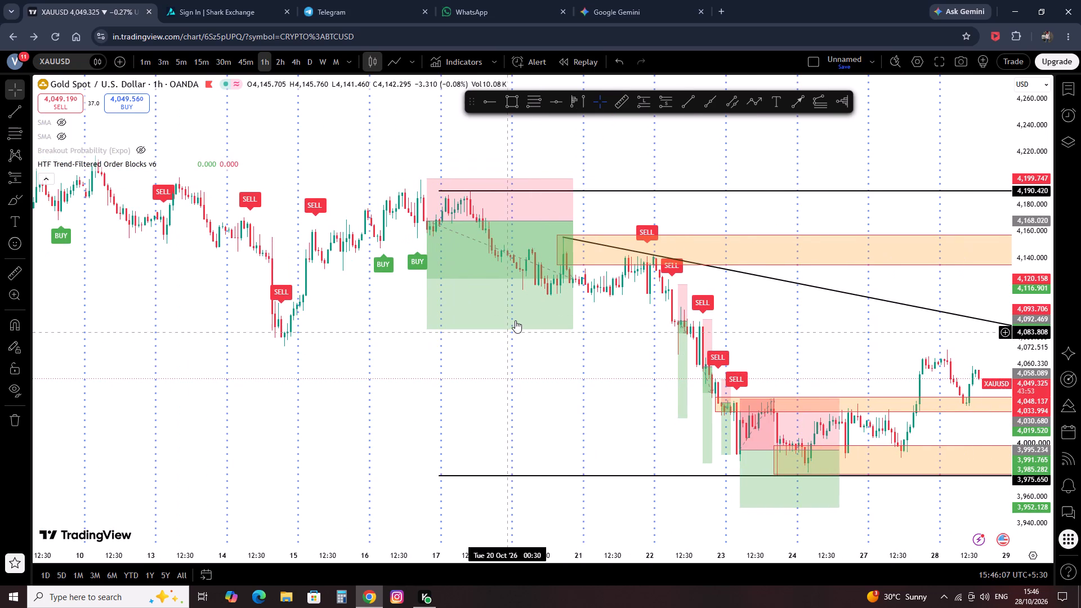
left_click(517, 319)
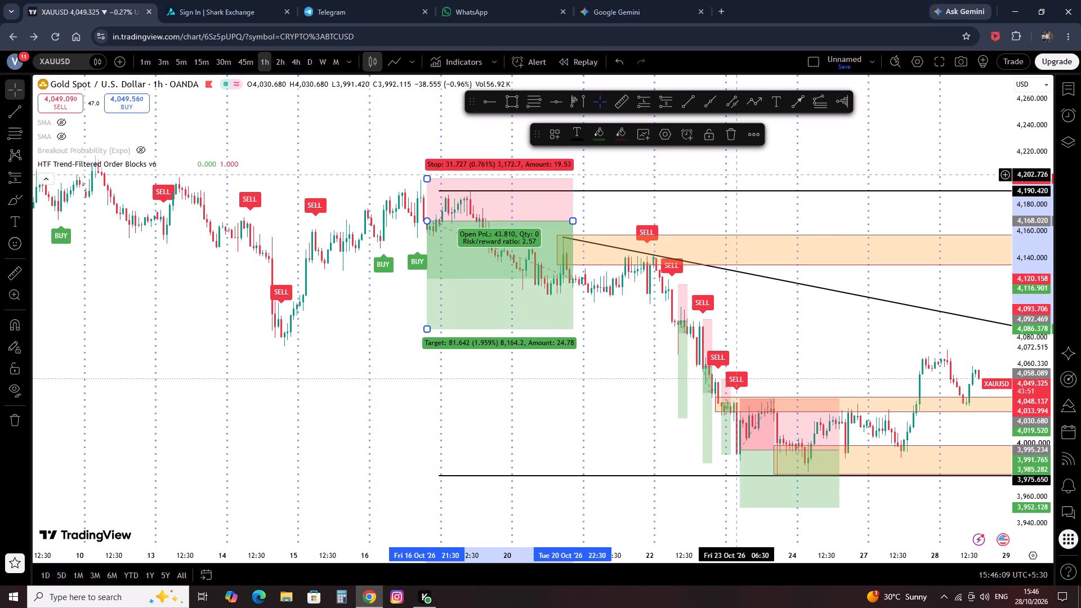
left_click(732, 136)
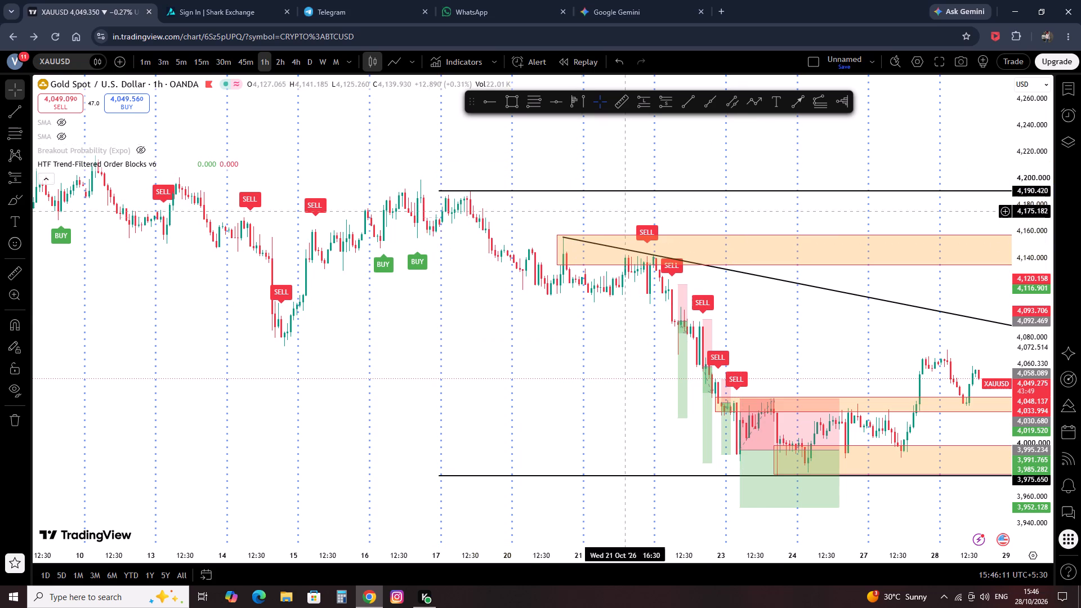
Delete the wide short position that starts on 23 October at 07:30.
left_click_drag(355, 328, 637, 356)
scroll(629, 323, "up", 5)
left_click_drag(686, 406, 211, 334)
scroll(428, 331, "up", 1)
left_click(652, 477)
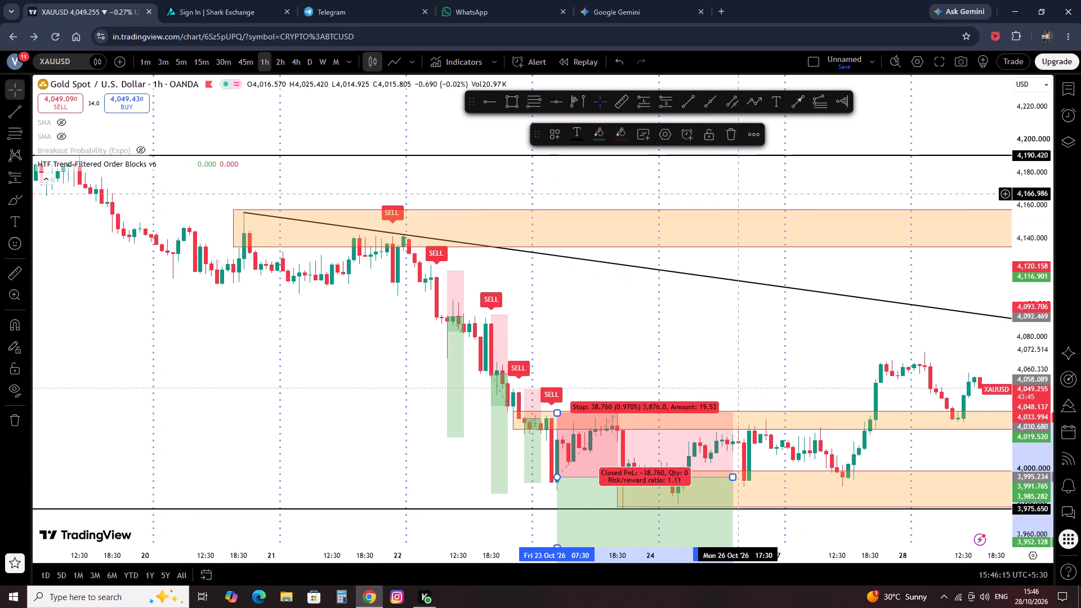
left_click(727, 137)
Examine the order block indicator's BUY and SELL signals from 22 October back to late September on the 1-hour chart.
left_click(600, 300)
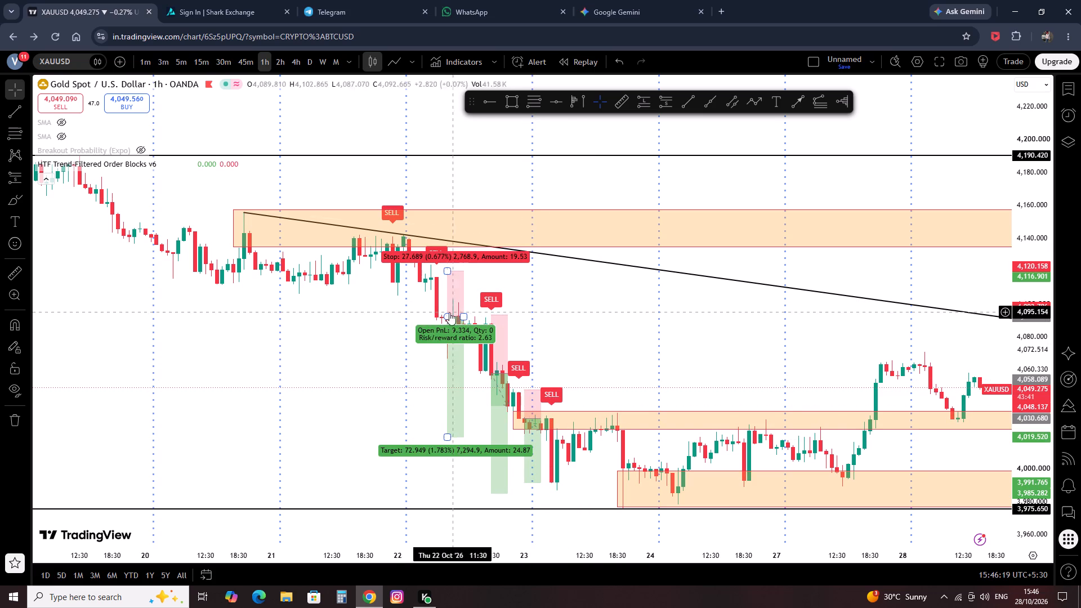
left_click(375, 338)
left_click_drag(352, 338, 524, 346)
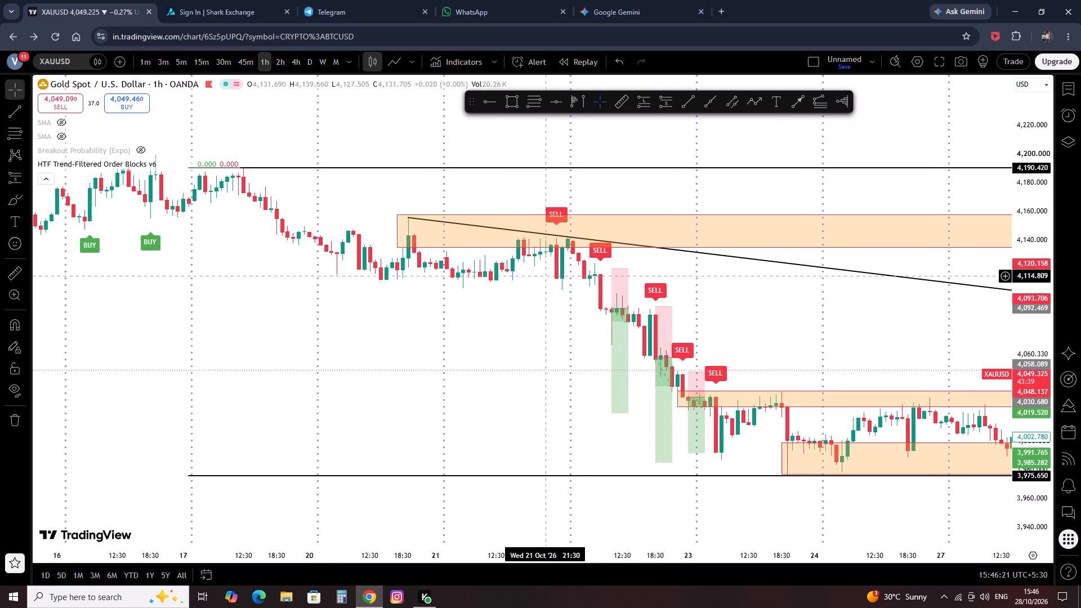
left_click_drag(155, 338, 494, 370)
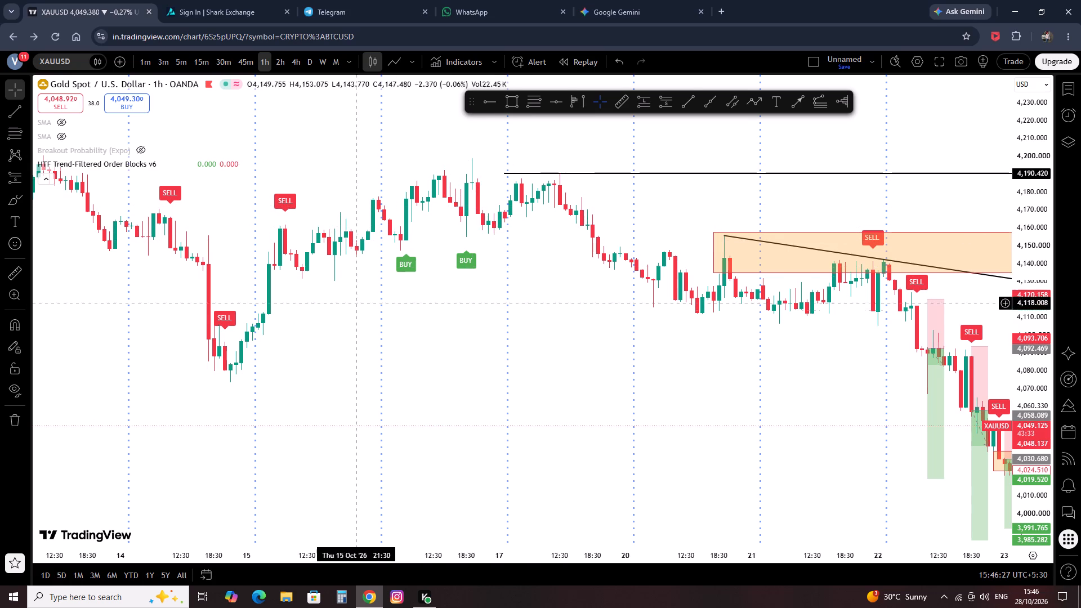
left_click_drag(347, 314, 539, 364)
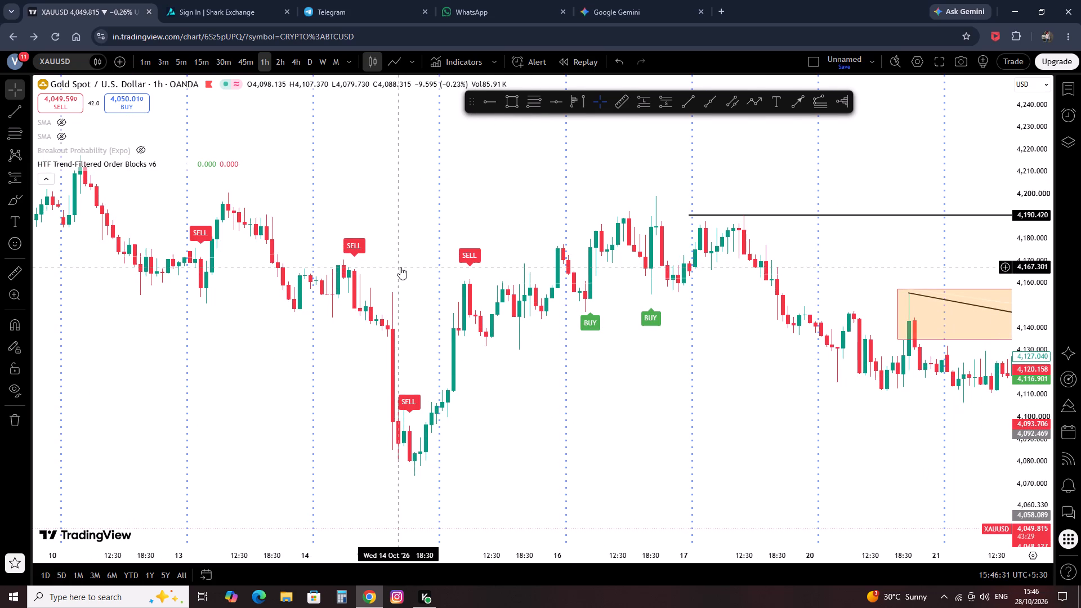
left_click_drag(176, 390, 661, 363)
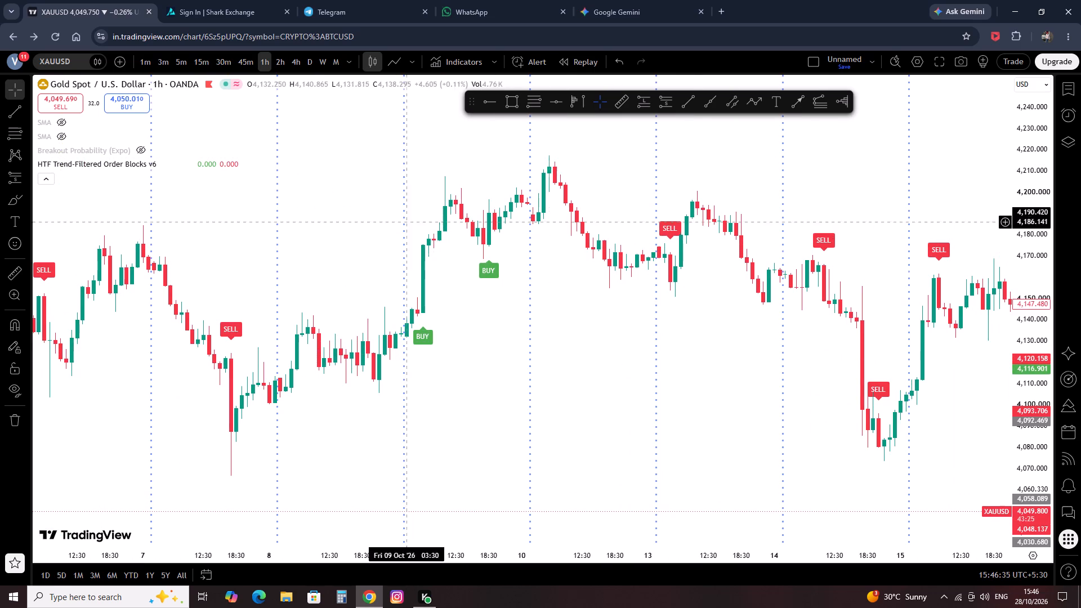
left_click_drag(280, 272, 556, 273)
left_click(561, 273)
left_click_drag(275, 311, 417, 348)
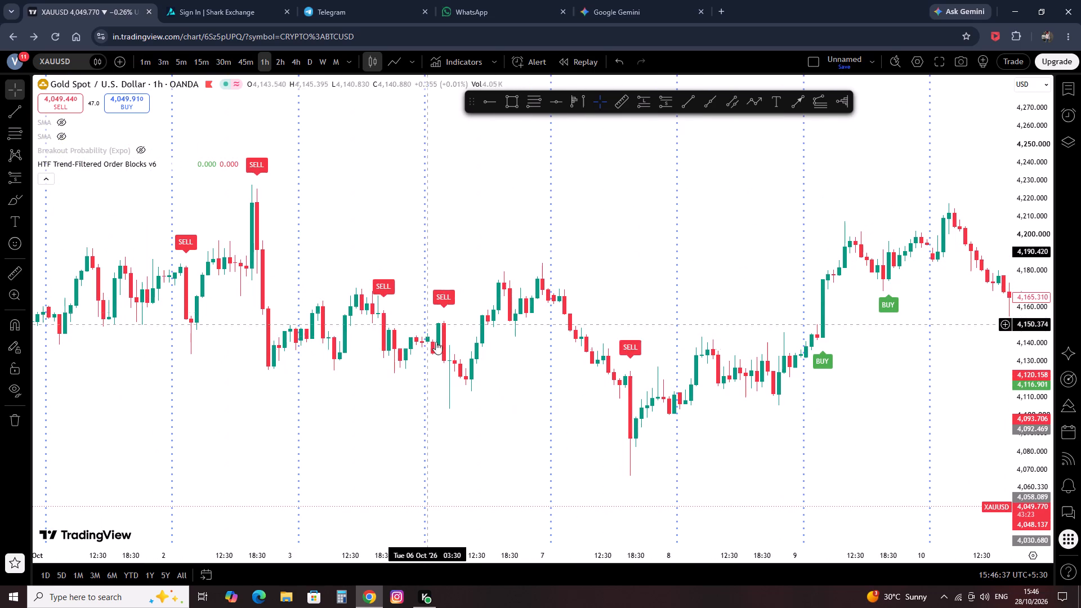
left_click_drag(265, 338, 400, 367)
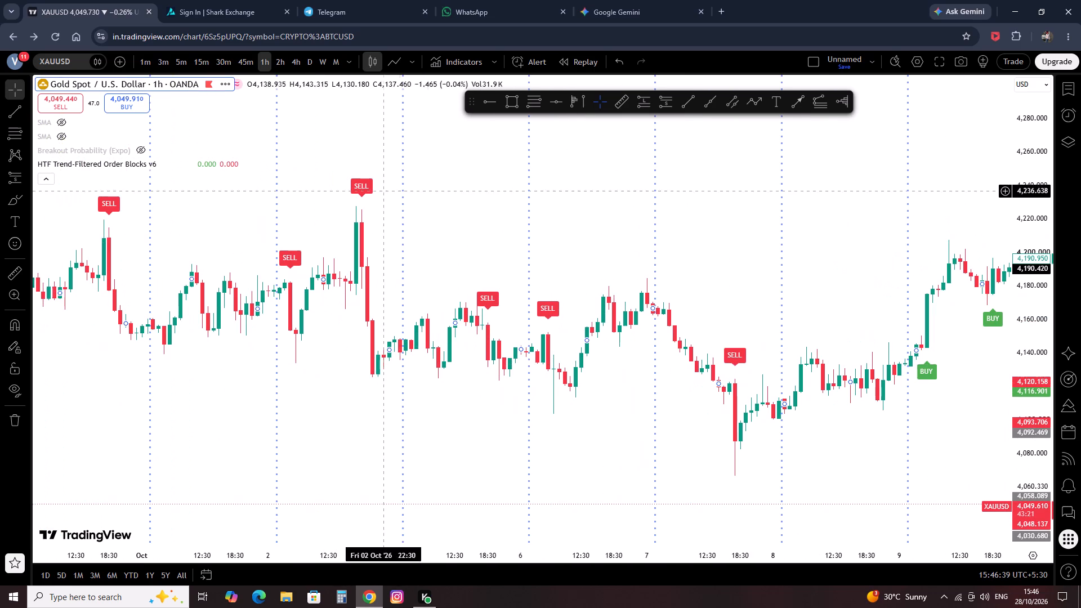
left_click(312, 212)
scroll(340, 230, "down", 5)
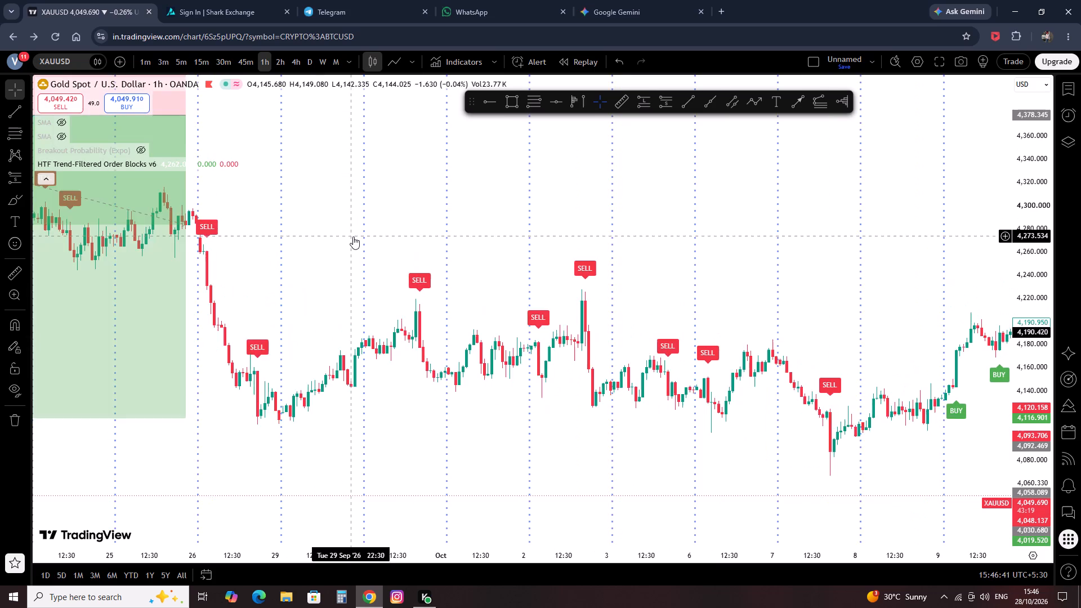
scroll(365, 259, "up", 2)
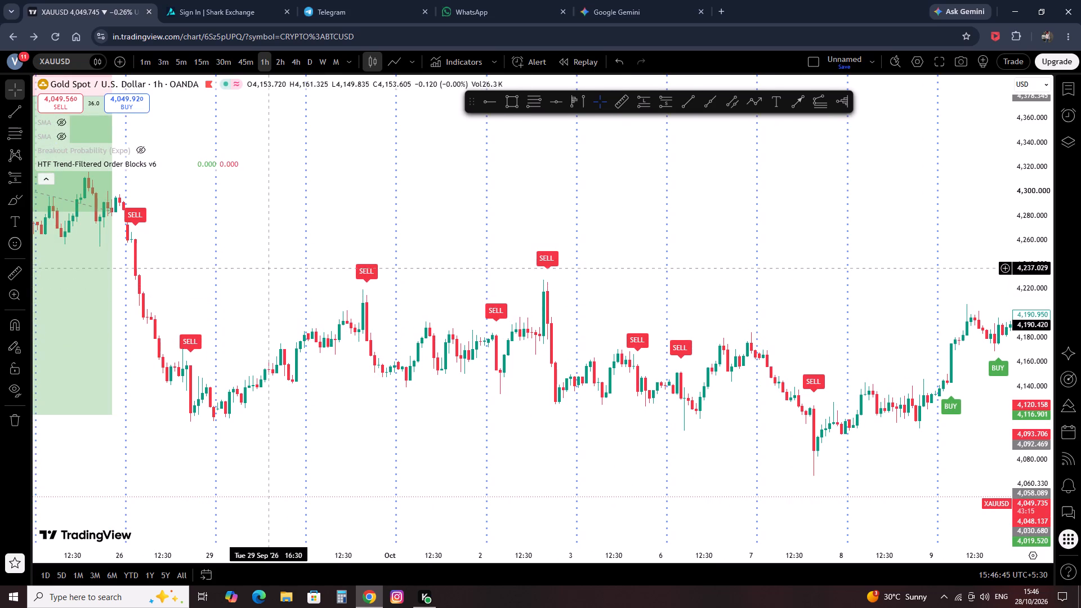
left_click_drag(274, 265, 443, 272)
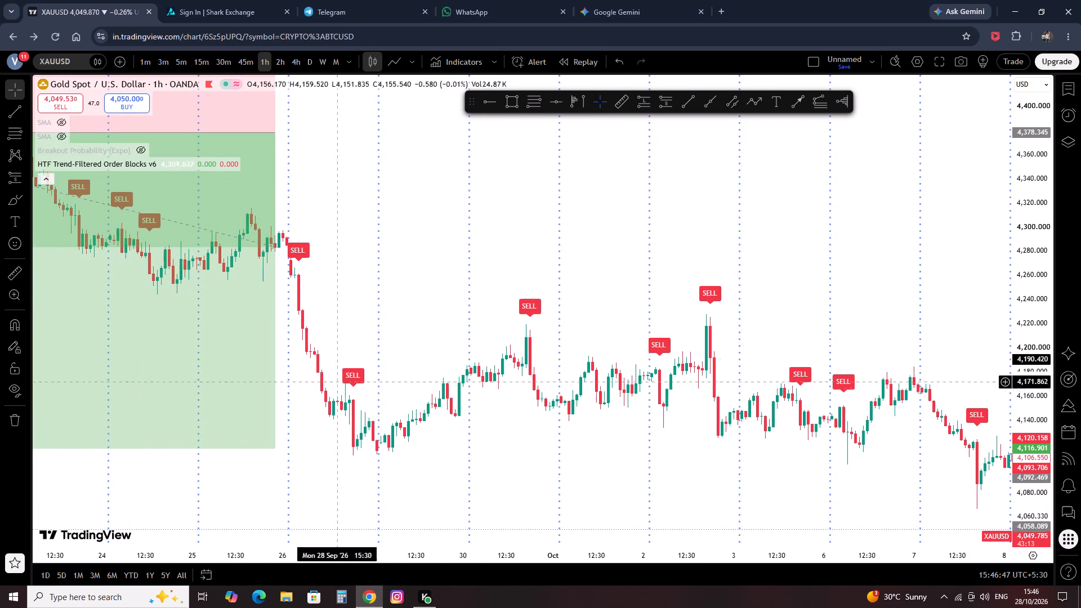
Delete the large short position that starts on 23 September.
left_click_drag(407, 296, 605, 319)
left_click_drag(302, 351, 521, 401)
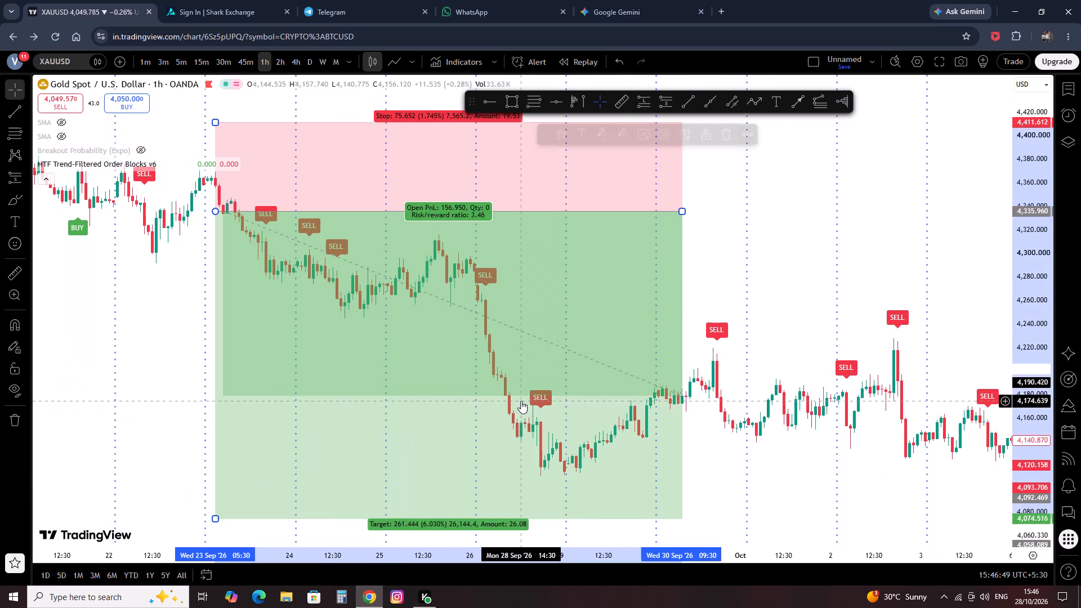
left_click(729, 135)
Examine the order block indicator's BUY and SELL signals from late September back to the end of July on the 1-hour chart.
scroll(618, 203, "down", 5)
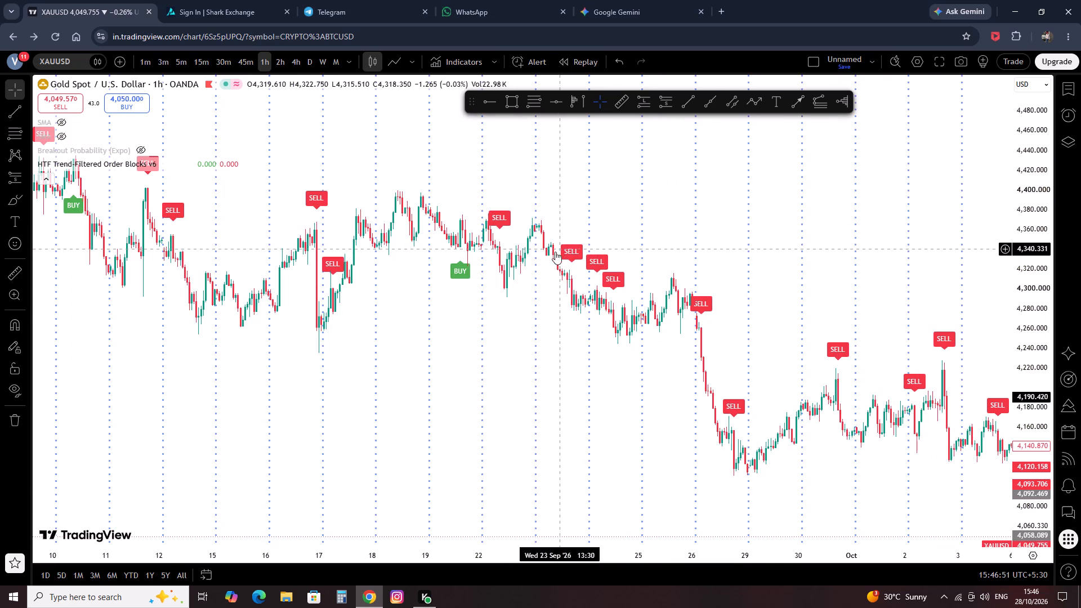
scroll(532, 267, "up", 5)
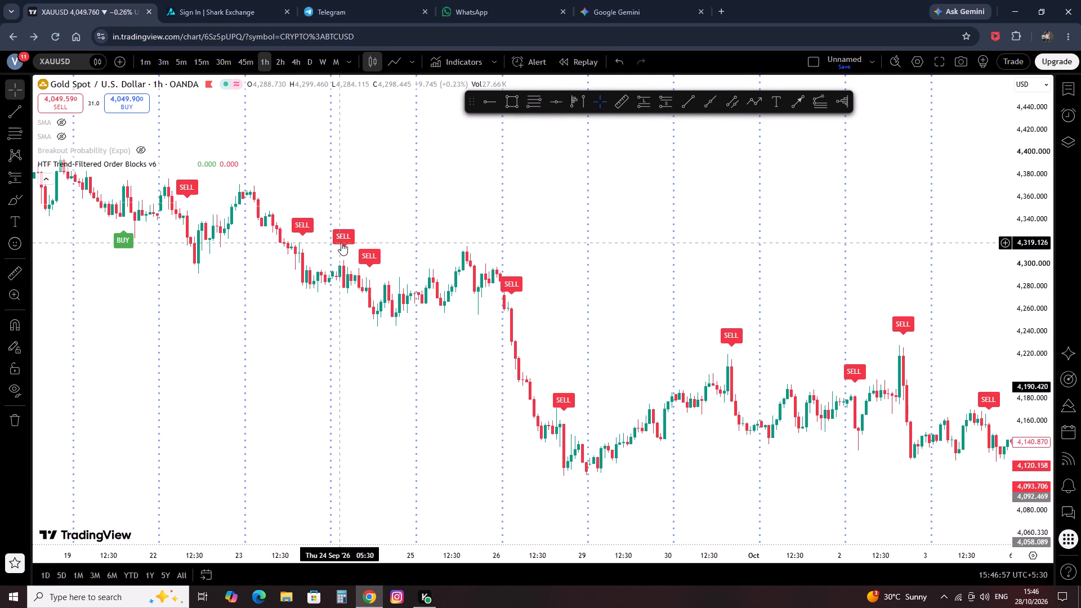
left_click_drag(208, 272, 468, 303)
left_click_drag(263, 296, 284, 296)
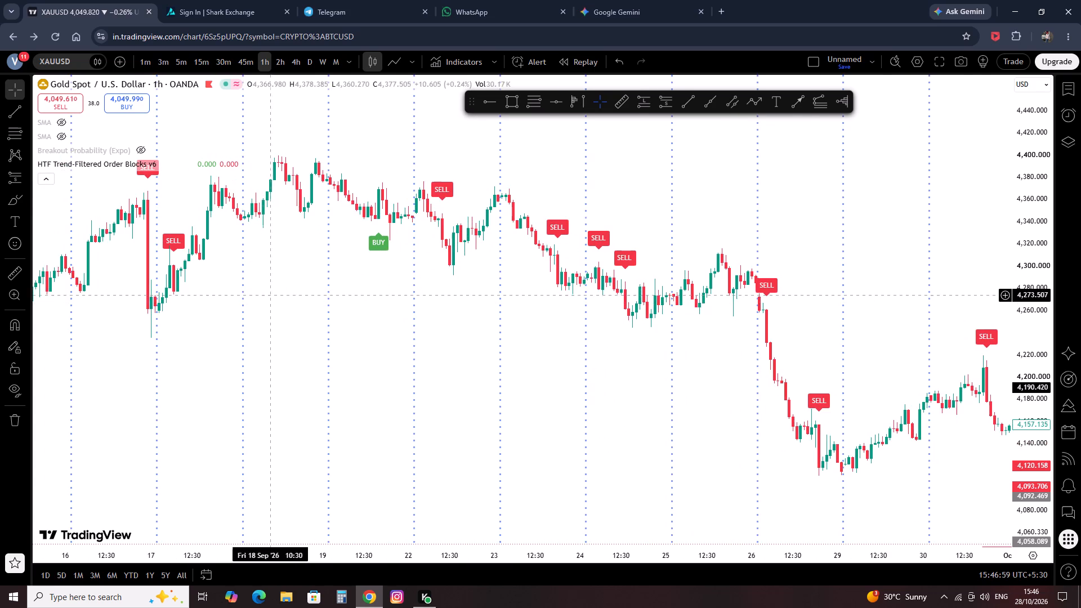
left_click_drag(284, 296, 323, 296)
left_click_drag(238, 292, 449, 294)
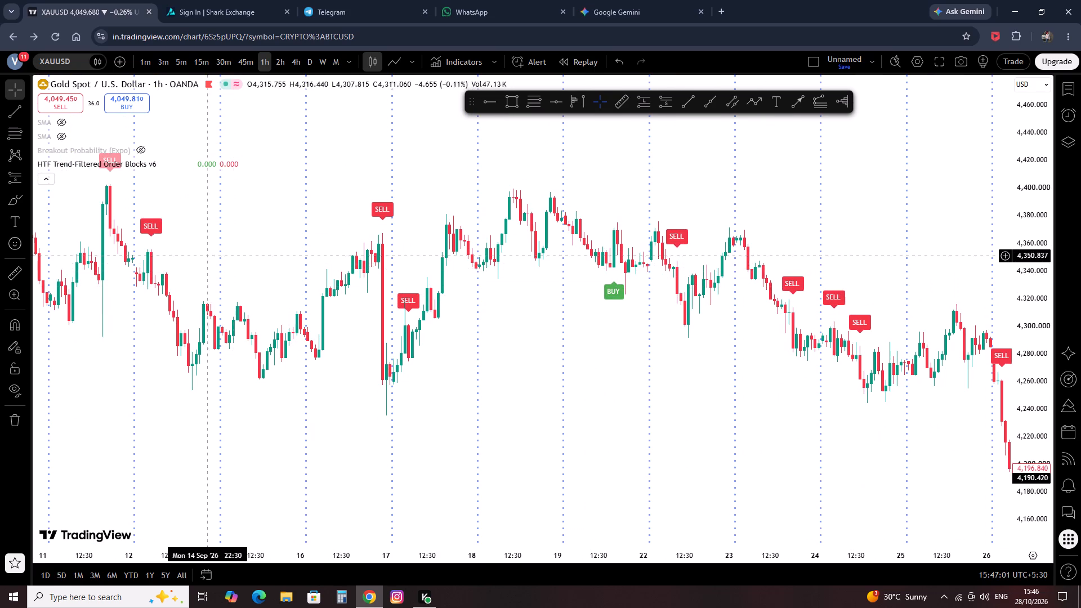
left_click_drag(204, 254, 409, 275)
left_click(409, 275)
left_click_drag(205, 328, 388, 386)
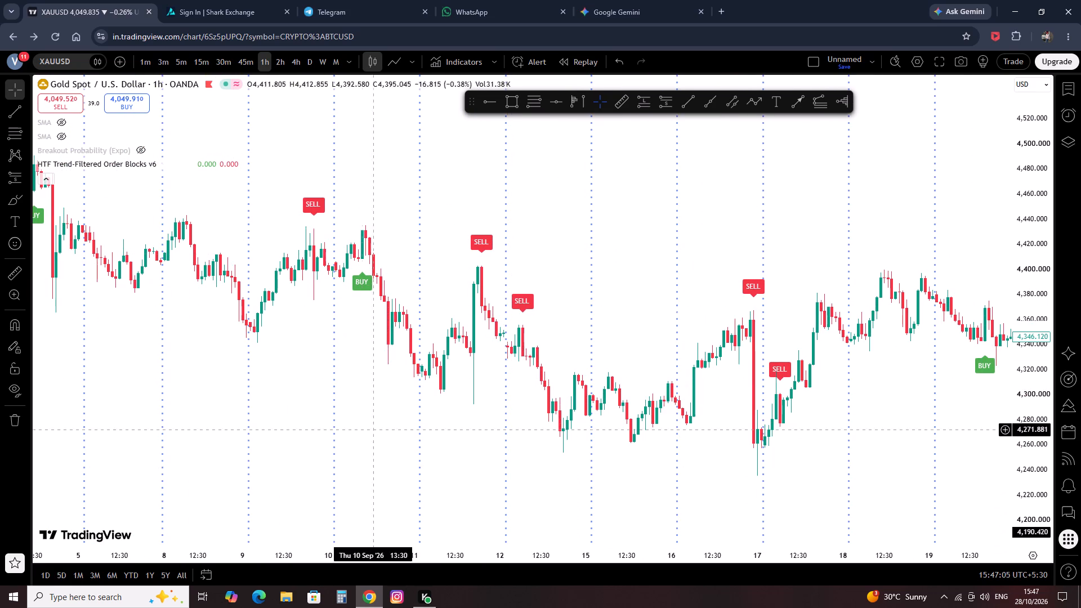
left_click_drag(229, 390, 443, 431)
left_click_drag(189, 338, 286, 357)
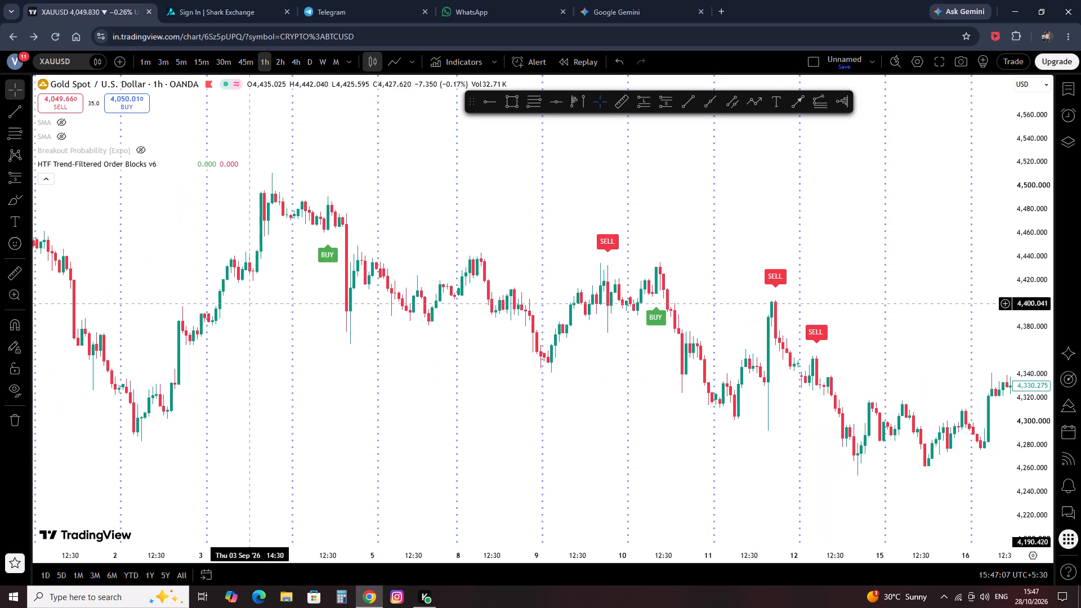
left_click_drag(231, 306, 383, 345)
left_click_drag(176, 310, 198, 321)
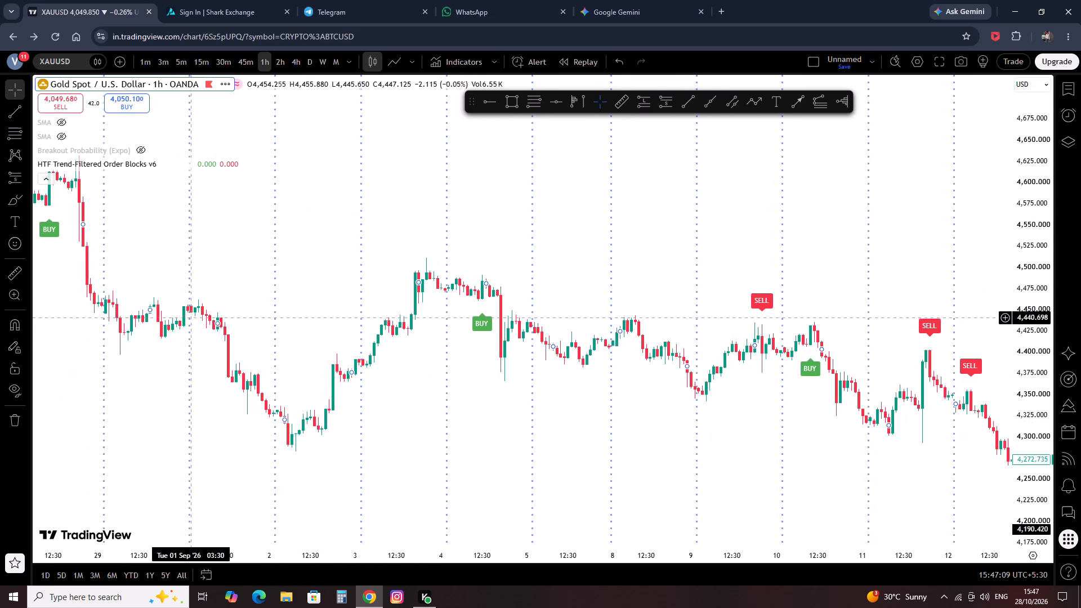
left_click_drag(198, 321, 411, 399)
left_click_drag(197, 352, 439, 375)
left_click_drag(174, 355, 474, 421)
left_click_drag(206, 365, 508, 378)
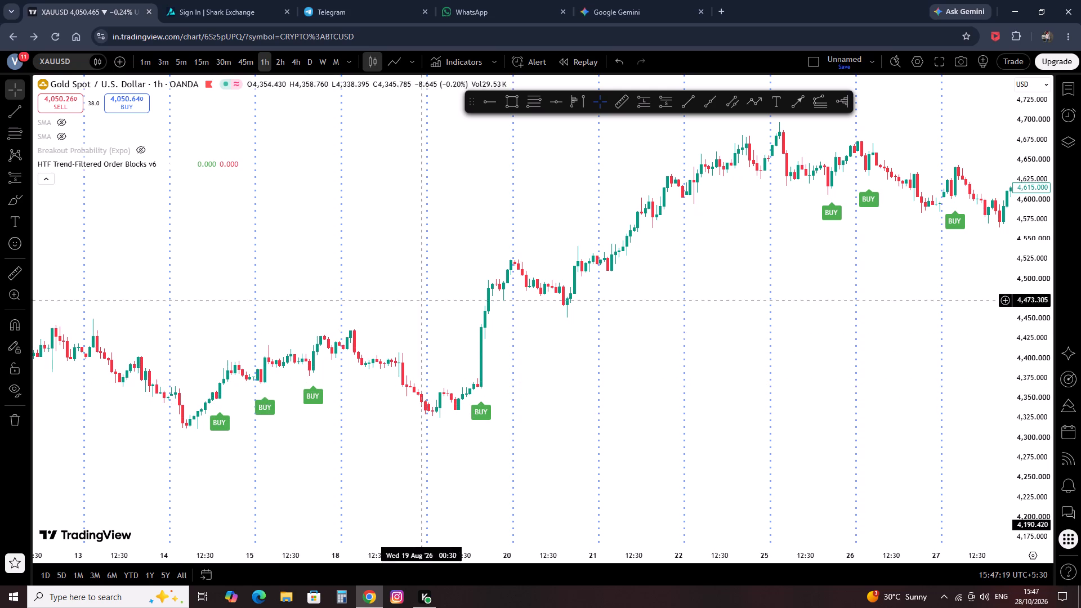
left_click_drag(294, 343, 577, 270)
scroll(592, 247, "down", 7)
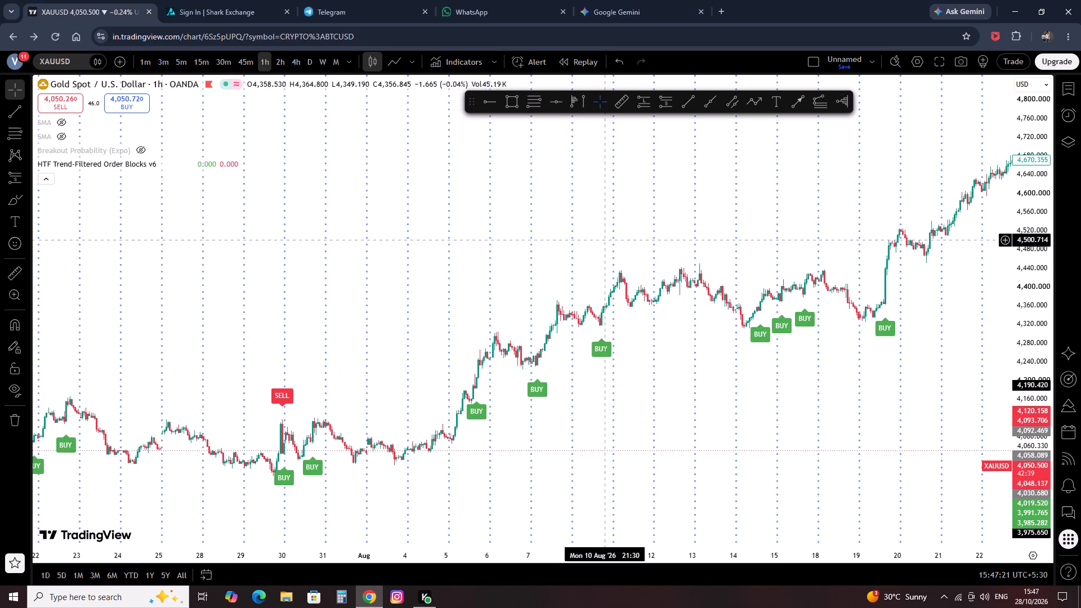
left_click_drag(393, 321, 563, 324)
scroll(564, 324, "up", 6)
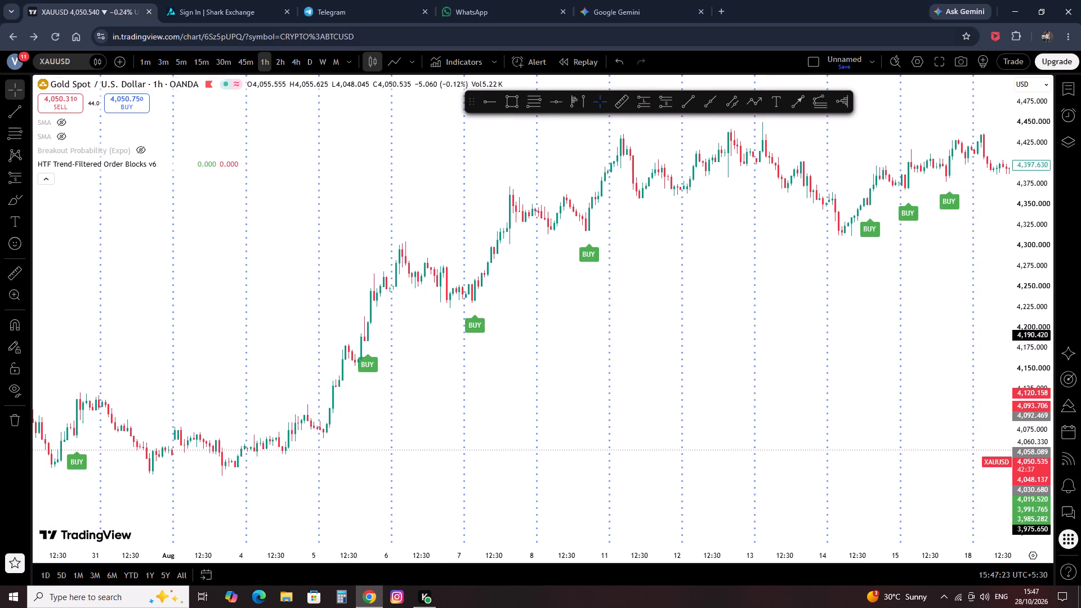
Switch the XAUUSD chart to the 5-minute timeframe.
left_click(179, 59)
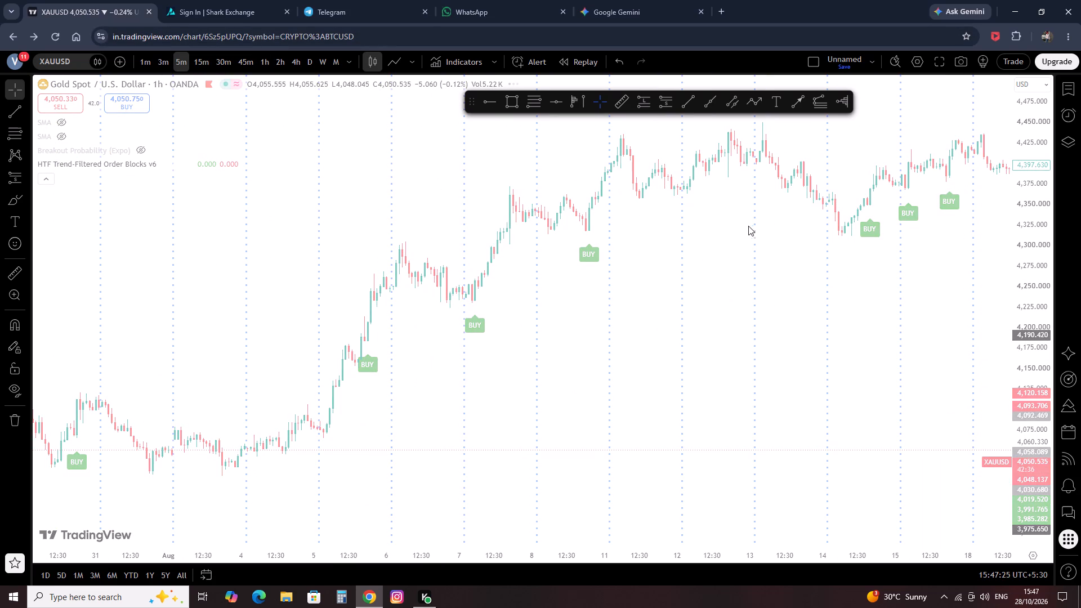
Examine the 5-minute price action and indicator signals from 26 October to the latest candles on 28 October.
scroll(759, 240, "down", 20)
scroll(763, 258, "down", 3)
scroll(763, 258, "up", 18)
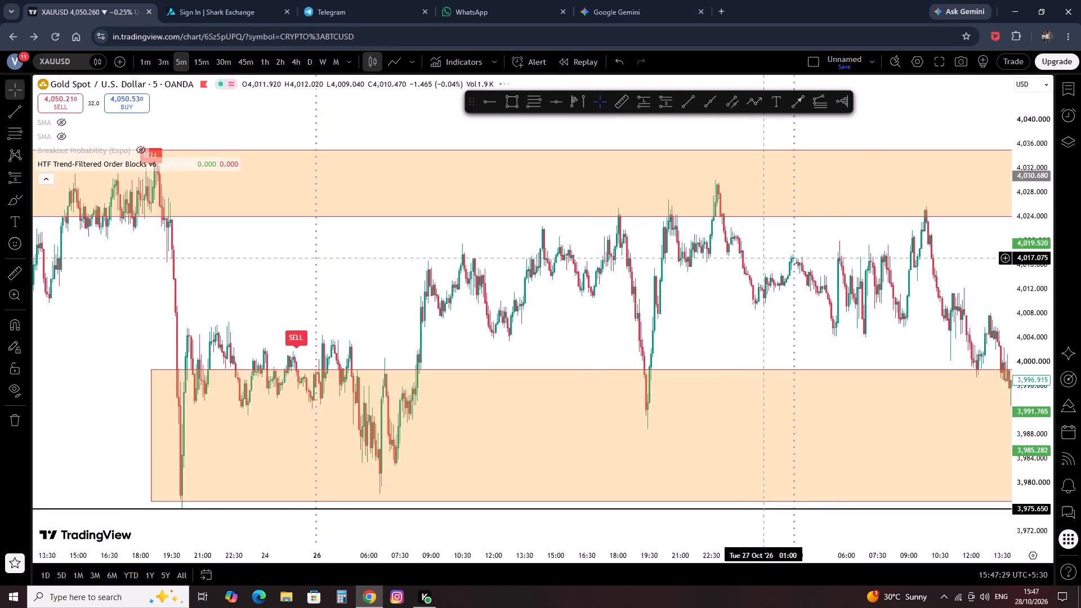
scroll(763, 258, "up", 2)
left_click_drag(632, 301, 413, 309)
left_click_drag(714, 182, 376, 138)
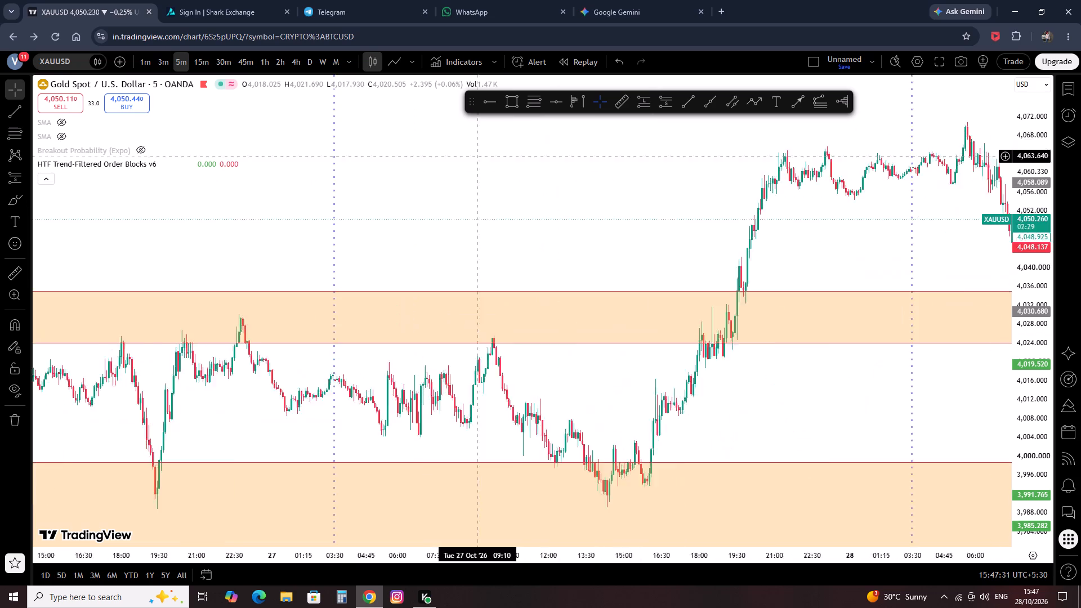
left_click_drag(376, 138, 333, 133)
right_click(358, 156)
left_click(387, 171)
scroll(475, 187, "down", 6)
scroll(597, 222, "down", 1)
left_click_drag(825, 228, 783, 316)
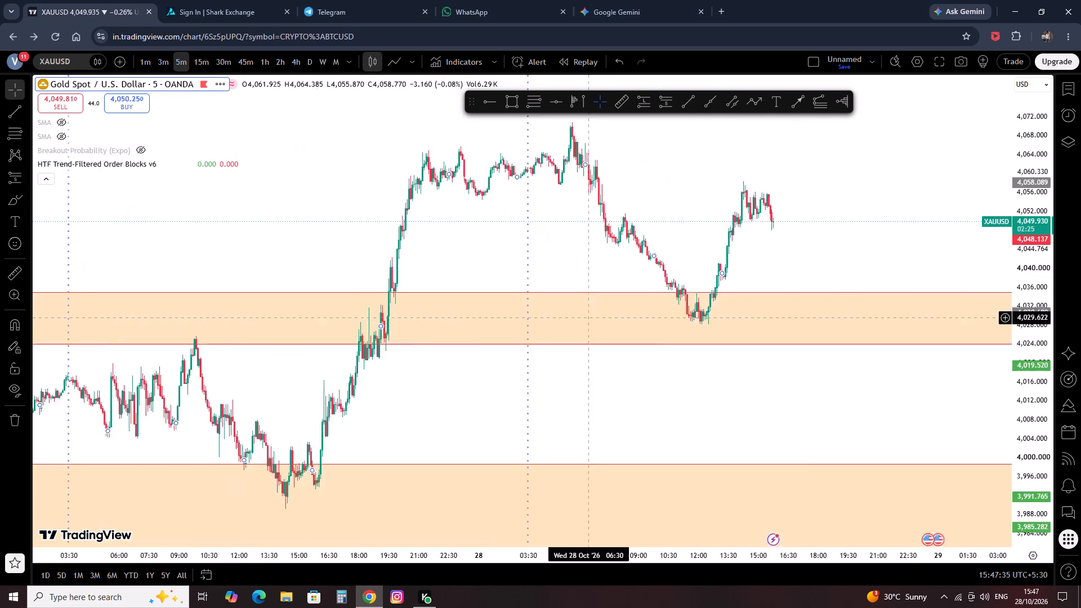
left_click_drag(783, 316, 880, 307)
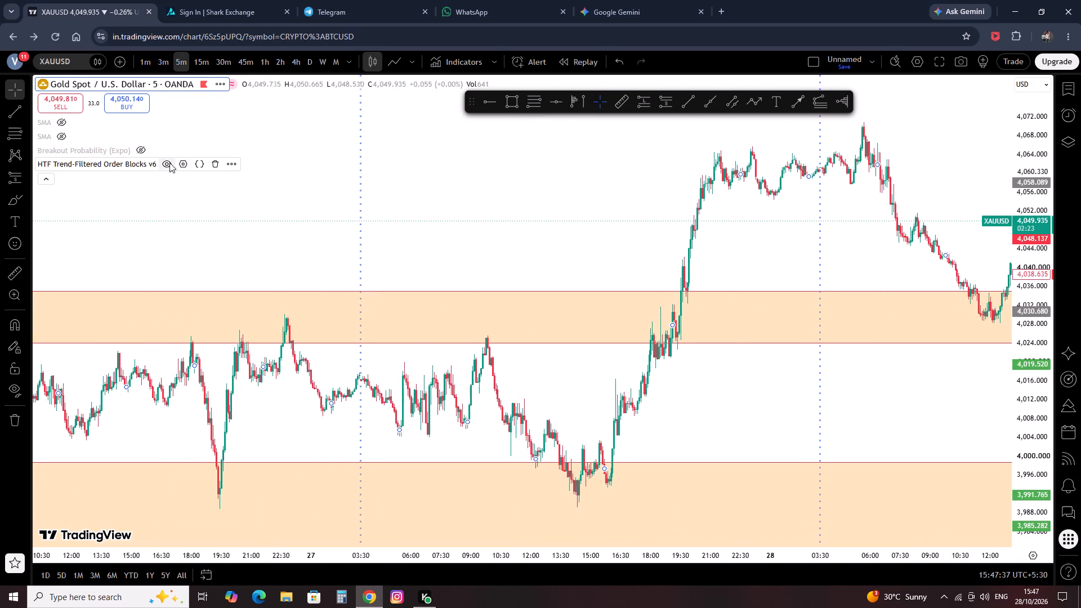
Set the HTF Trend-Filtered Order Blocks indicator's Order Block Timeframe to 15 minutes.
left_click(178, 163)
left_click(578, 288)
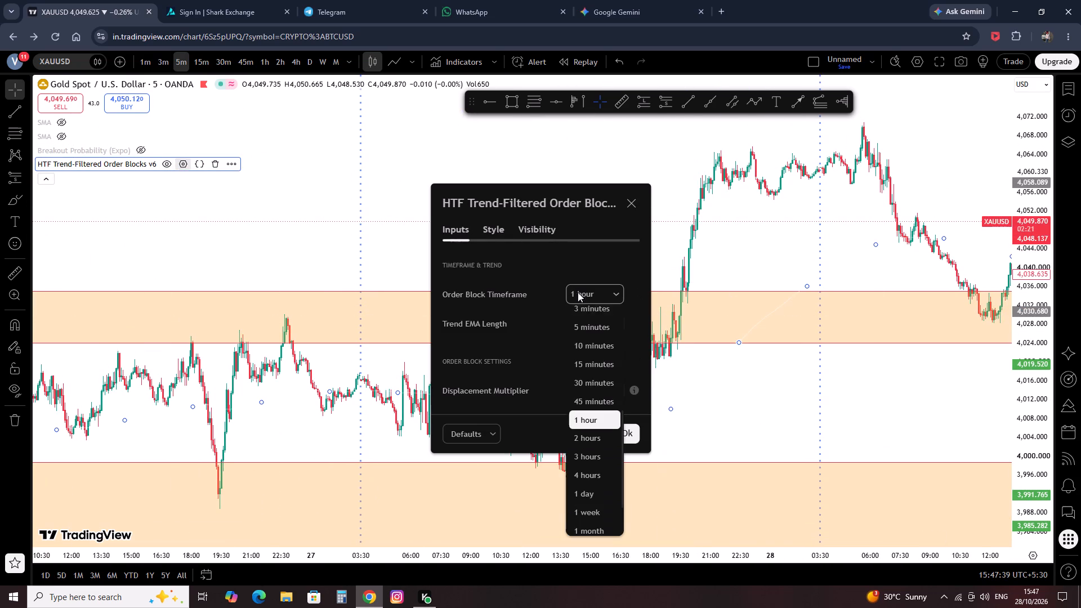
left_click(604, 370)
left_click(630, 429)
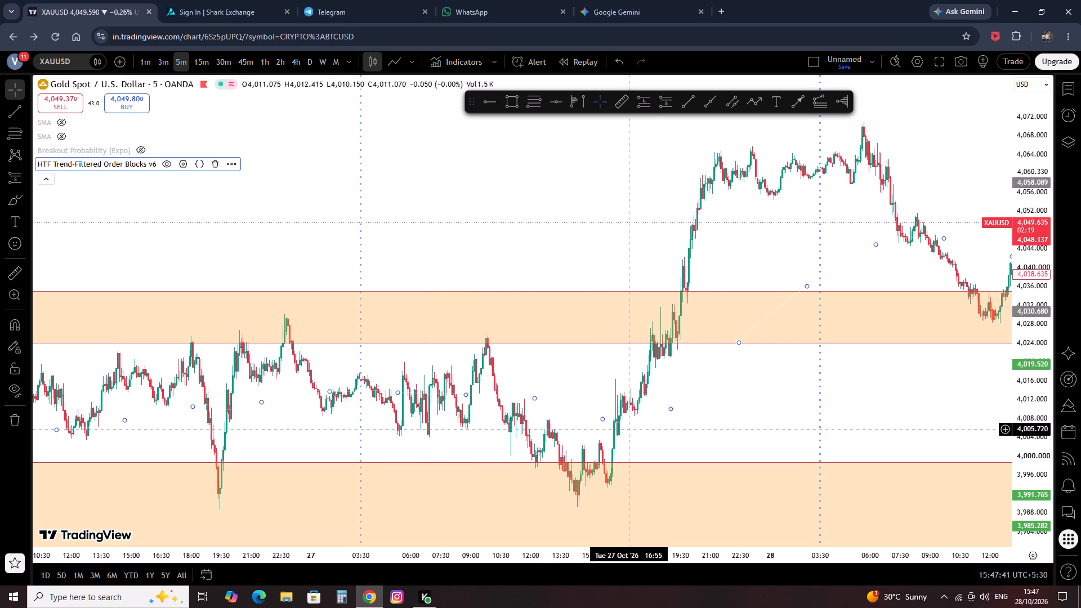
Examine the updated indicator signals on the 5-minute chart, focusing on the SELL signal of 28 October and the candles around it.
left_click_drag(279, 421, 664, 427)
left_click_drag(833, 287, 260, 291)
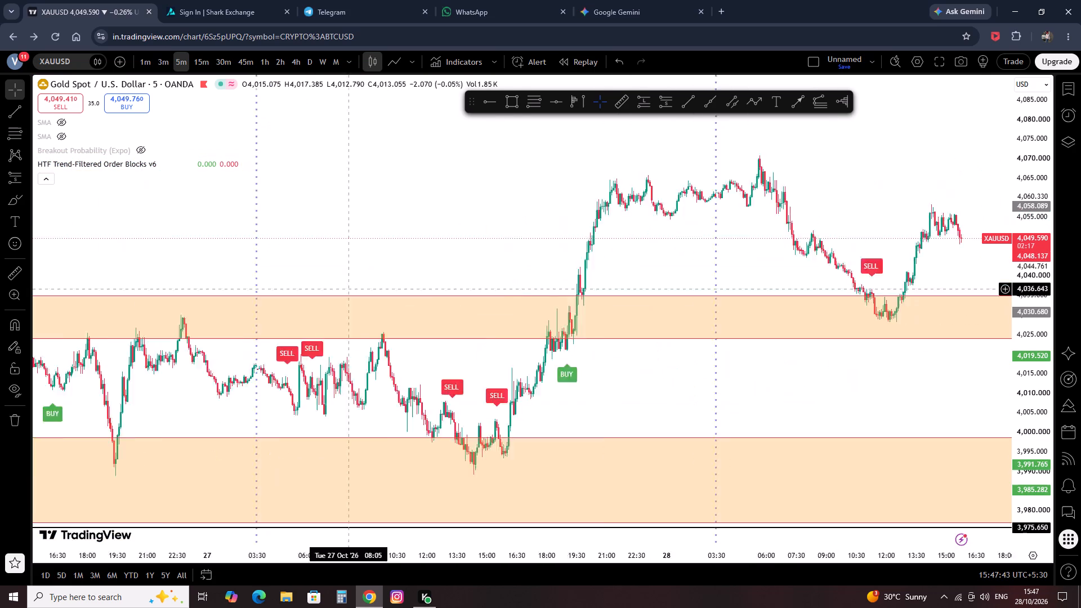
left_click_drag(260, 291, 236, 292)
scroll(676, 211, "up", 8)
scroll(503, 279, "up", 2)
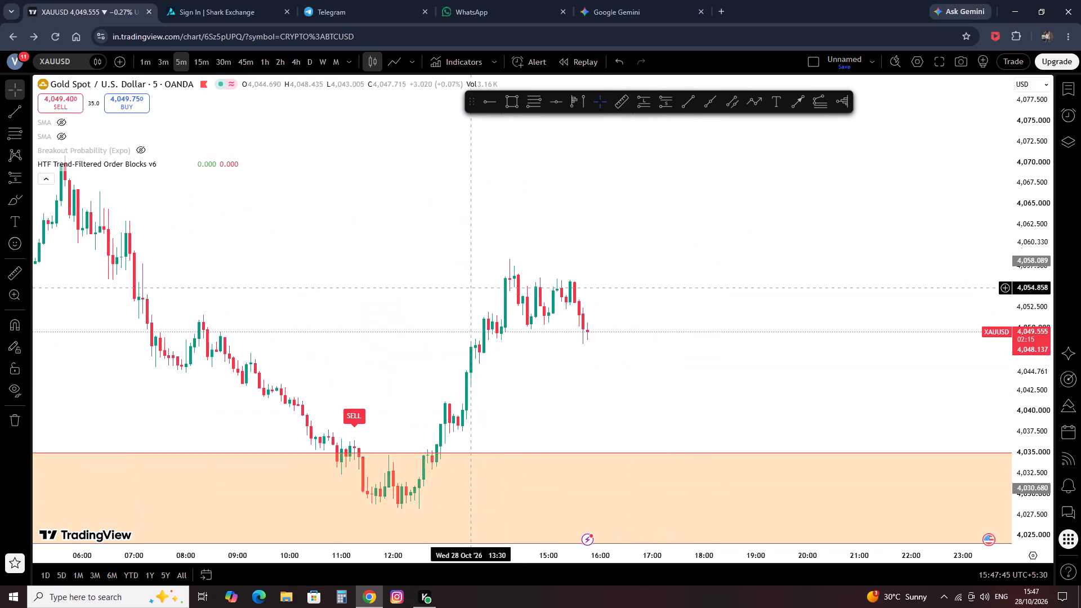
left_click_drag(351, 312, 578, 342)
scroll(574, 343, "up", 7)
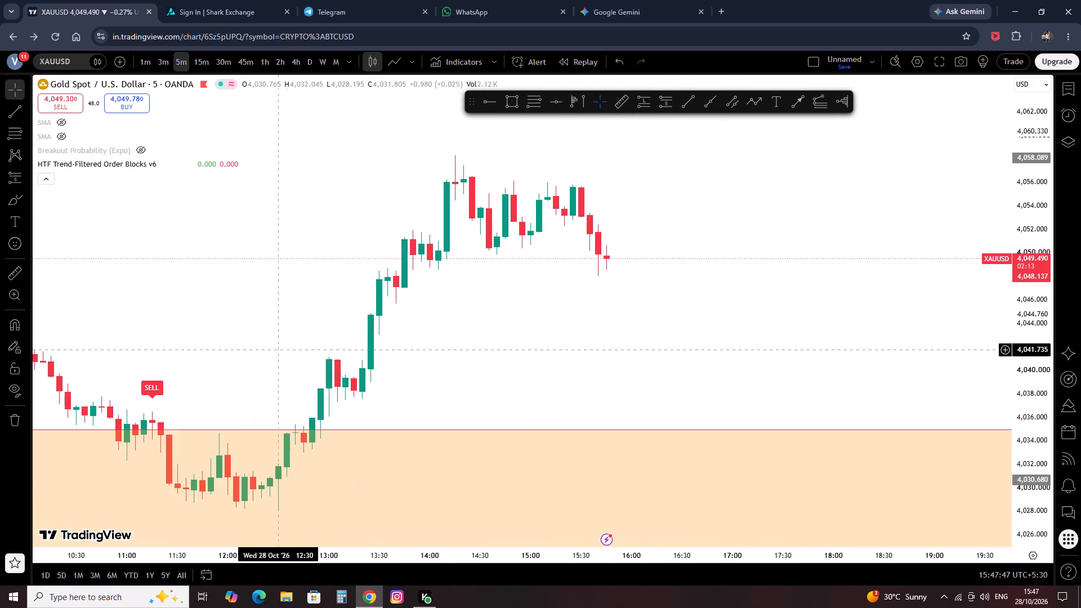
left_click_drag(263, 350, 473, 397)
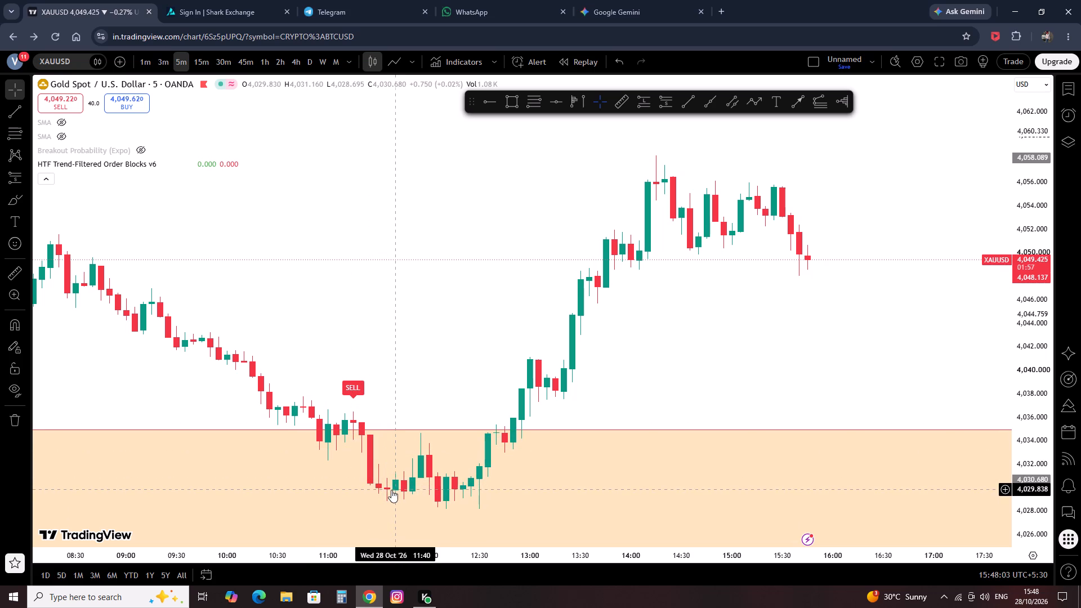
left_click_drag(181, 385, 508, 331)
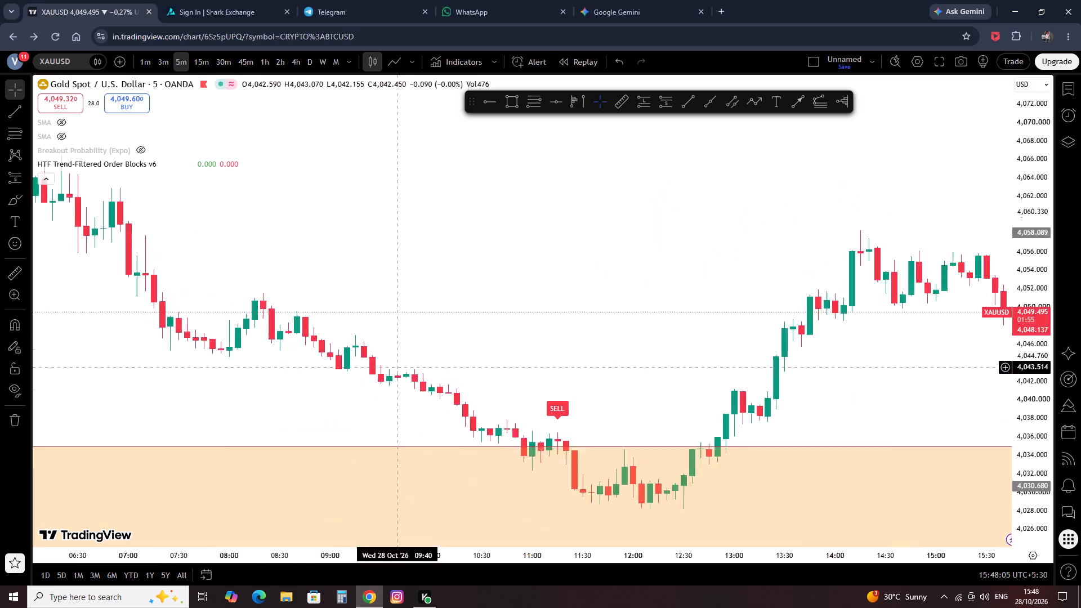
left_click_drag(508, 331, 591, 303)
scroll(593, 302, "down", 9)
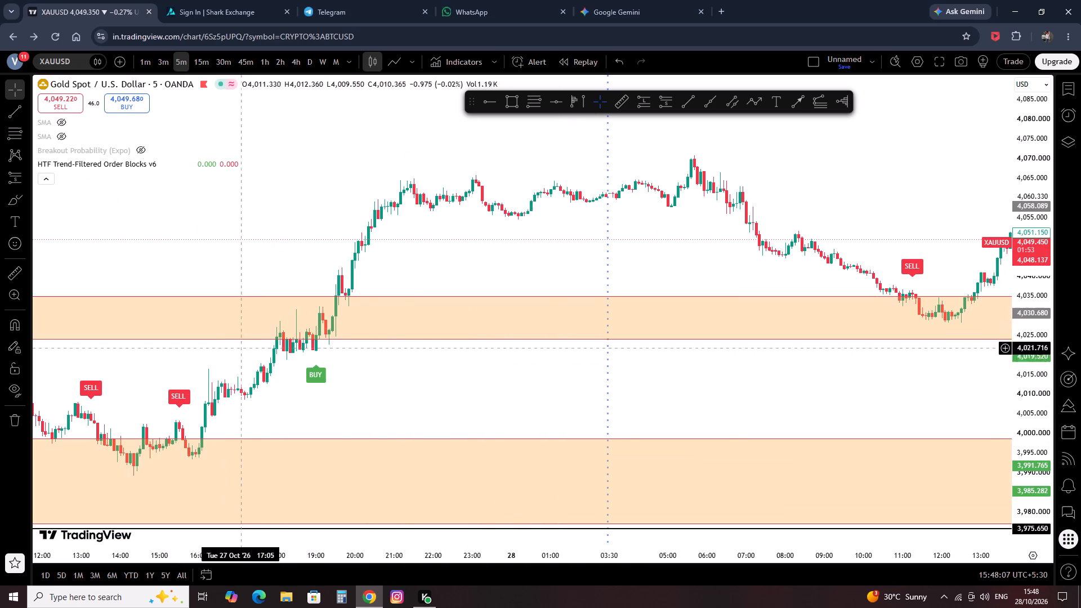
Examine how price moved around the BUY and SELL signals of 27 October and 26 October on the 5-minute chart.
left_click_drag(264, 402, 399, 426)
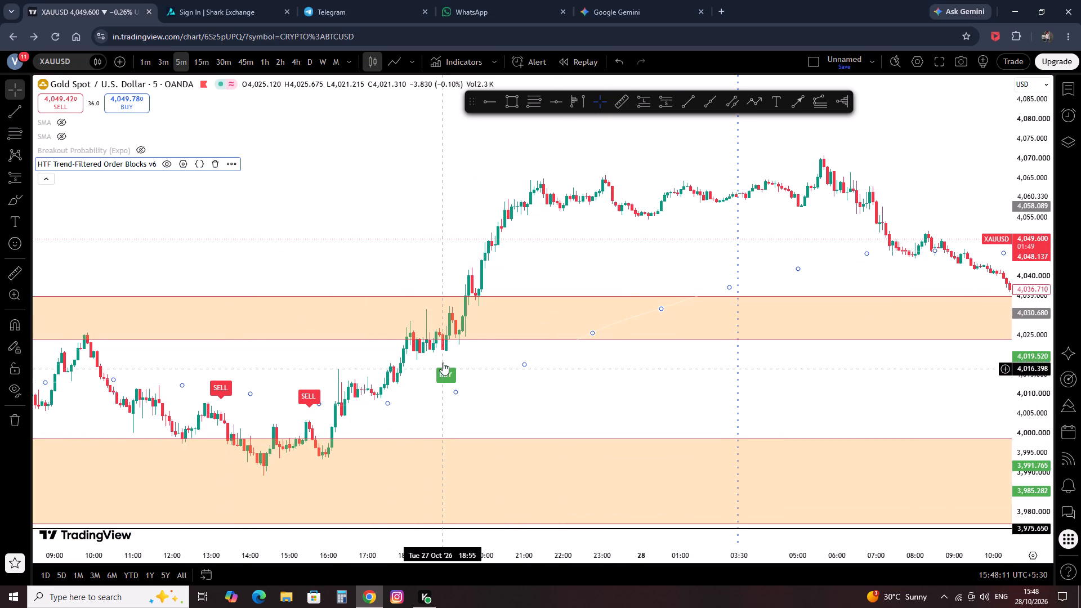
left_click(454, 301)
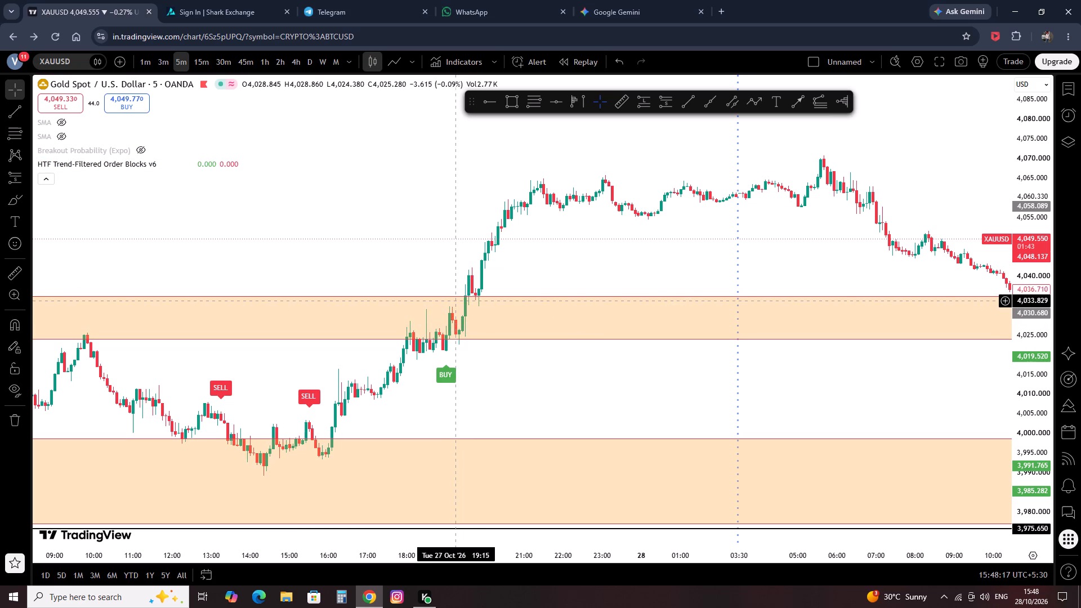
double_click(454, 290)
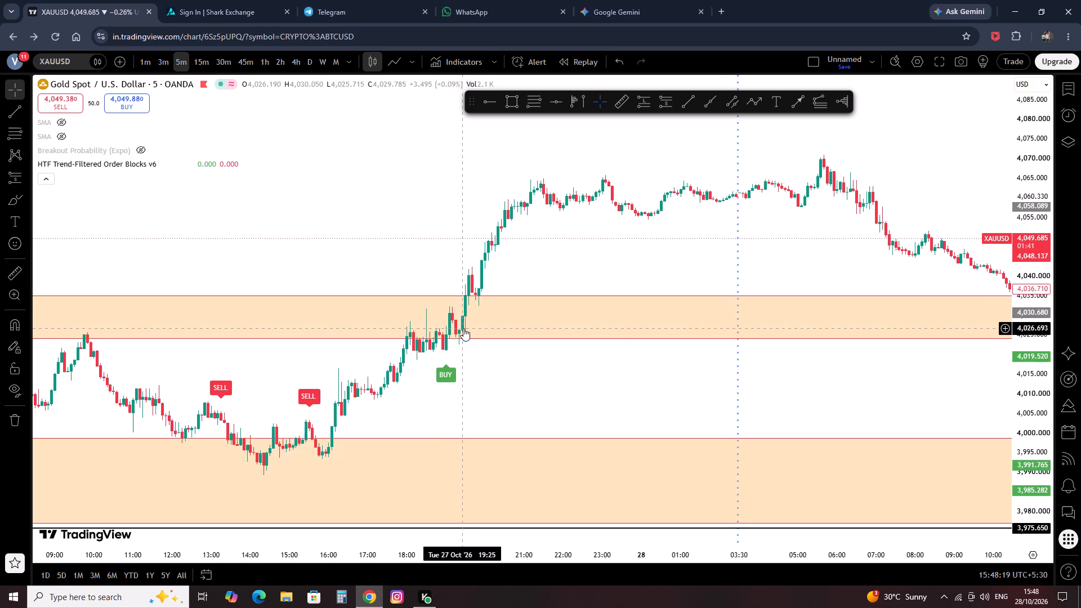
left_click_drag(352, 236, 463, 255)
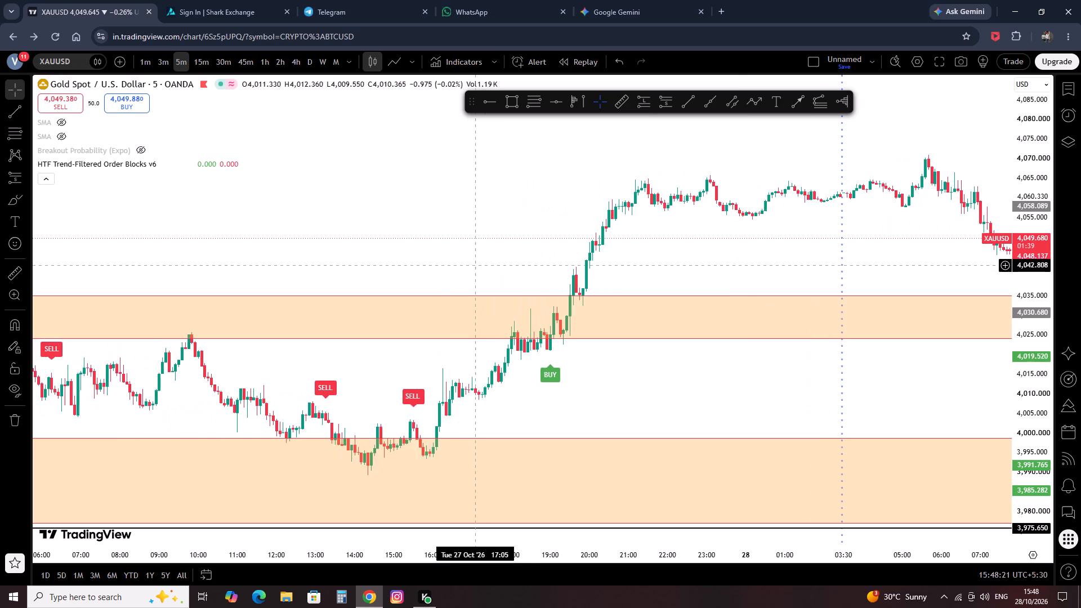
scroll(502, 283, "up", 6)
left_click_drag(177, 267, 470, 282)
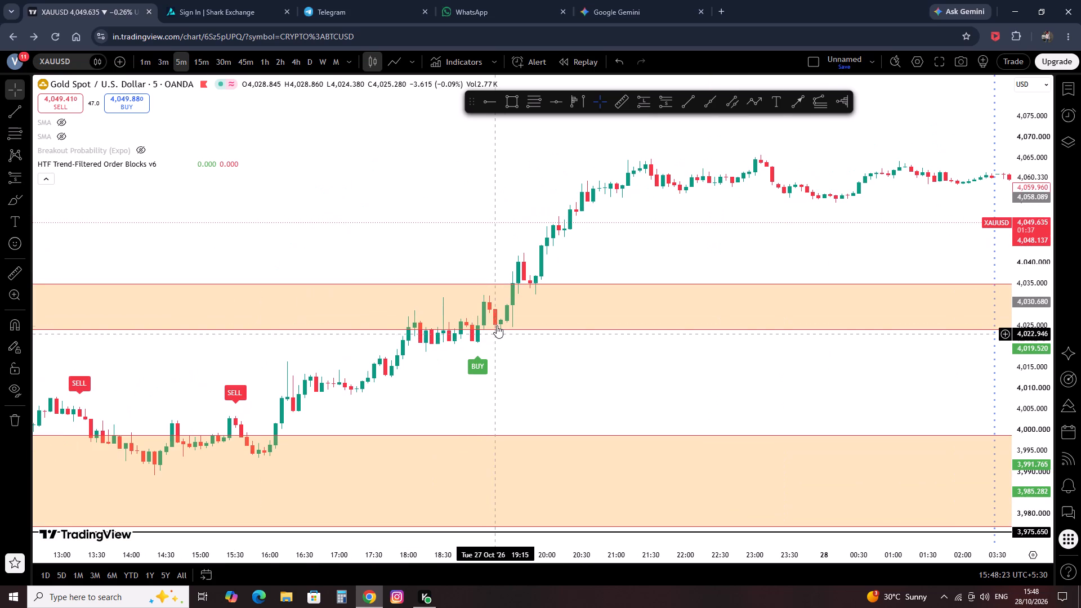
left_click_drag(329, 247, 515, 265)
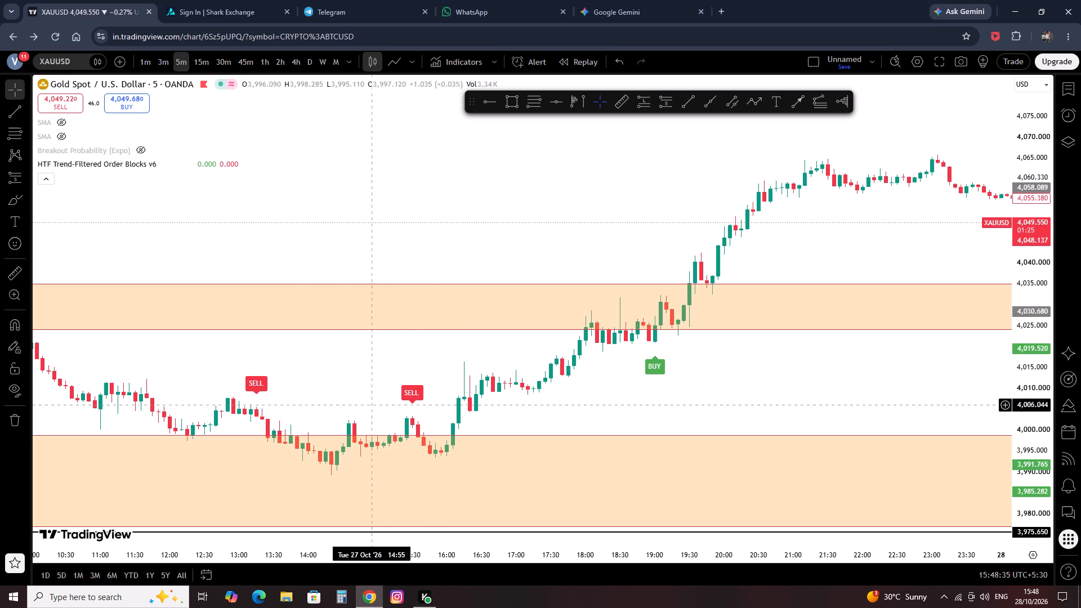
left_click_drag(294, 398, 313, 400)
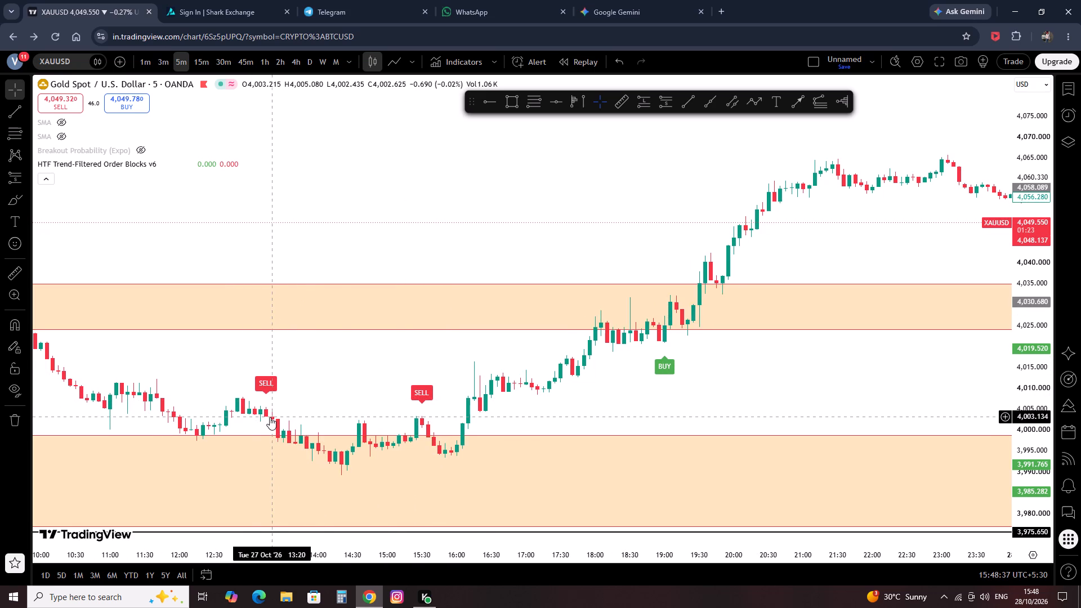
scroll(286, 336, "down", 9)
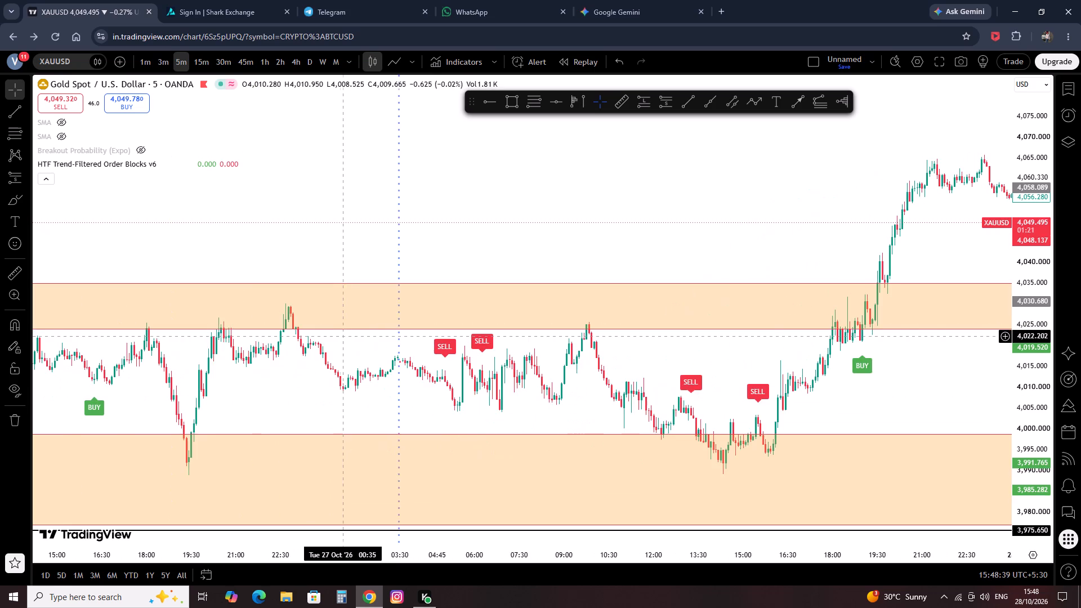
scroll(336, 343, "down", 4)
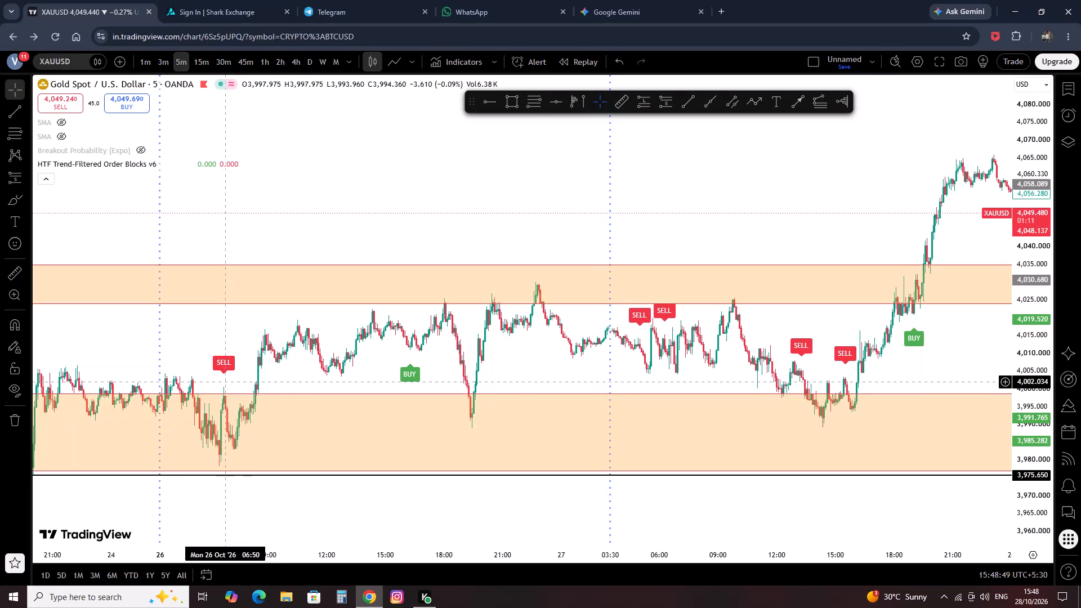
Delete the short position that starts shortly after midnight on 23 October.
left_click_drag(185, 356, 661, 328)
left_click_drag(280, 410, 731, 448)
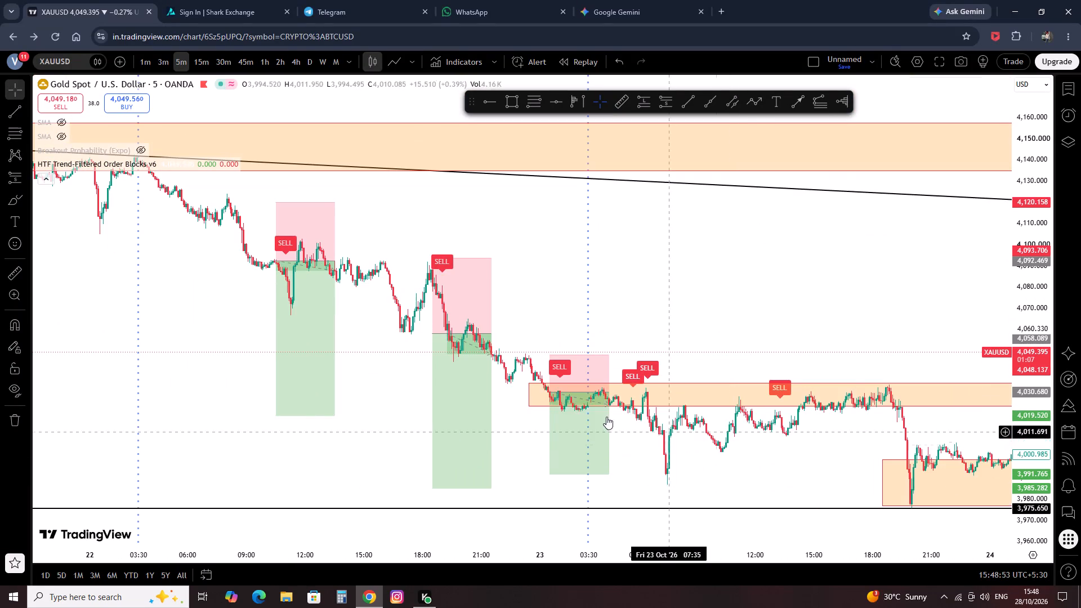
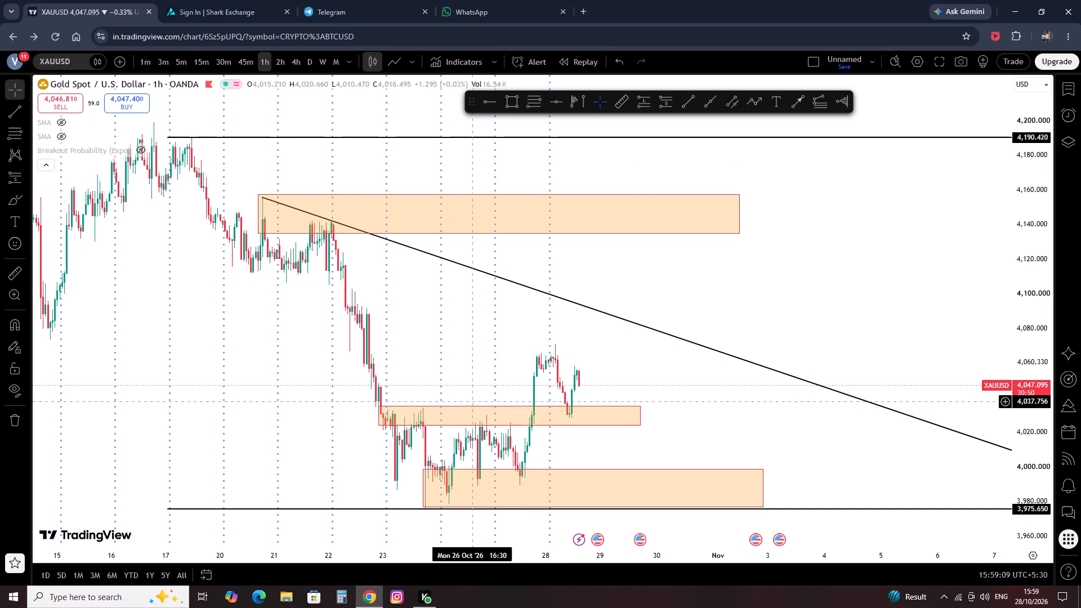
left_click(414, 369)
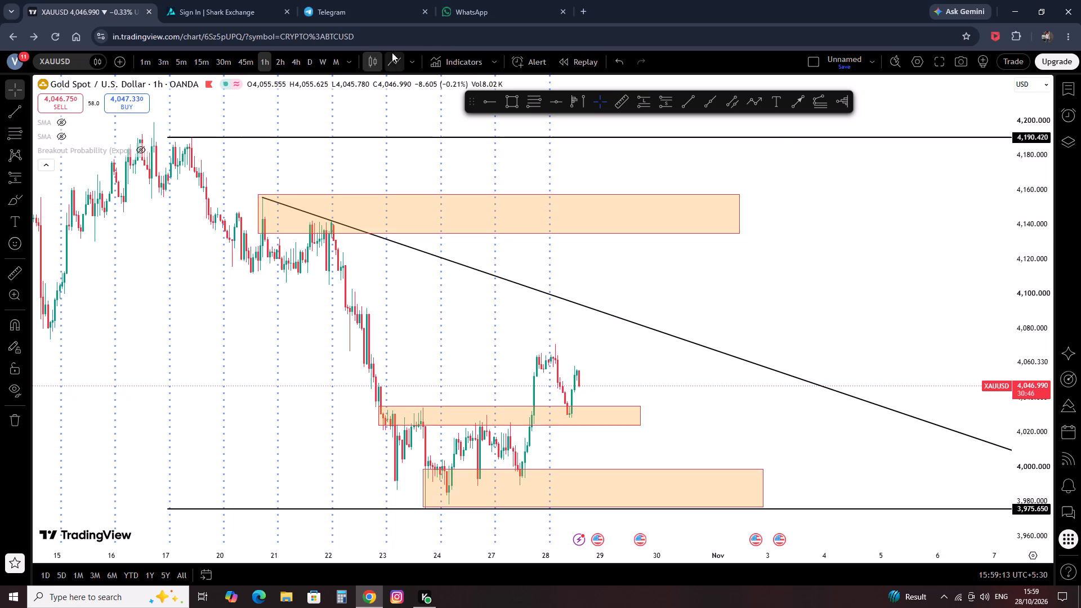
Search the indicator library for "fra" and mark the Williams fractal as a favorite.
left_click(453, 68)
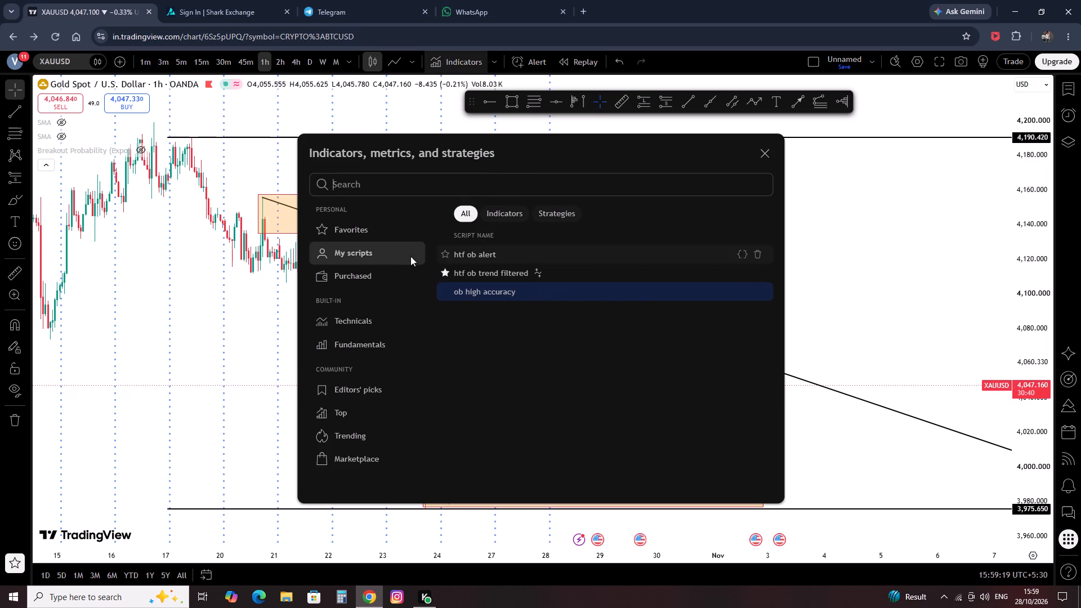
left_click(374, 233)
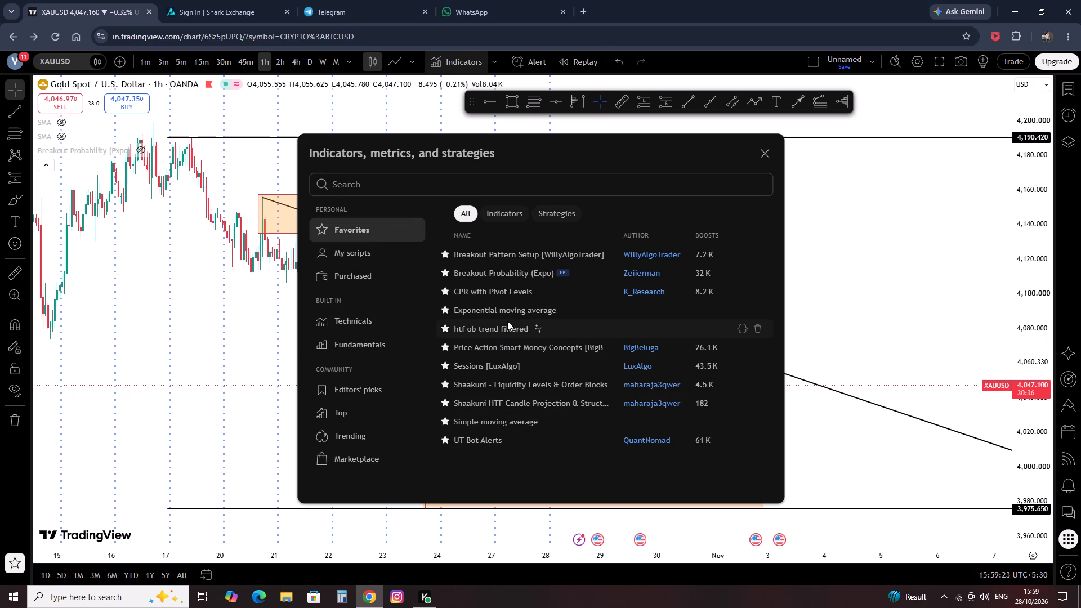
left_click(507, 194)
type("fracyt")
key("Return")
key("Return")
key("Return")
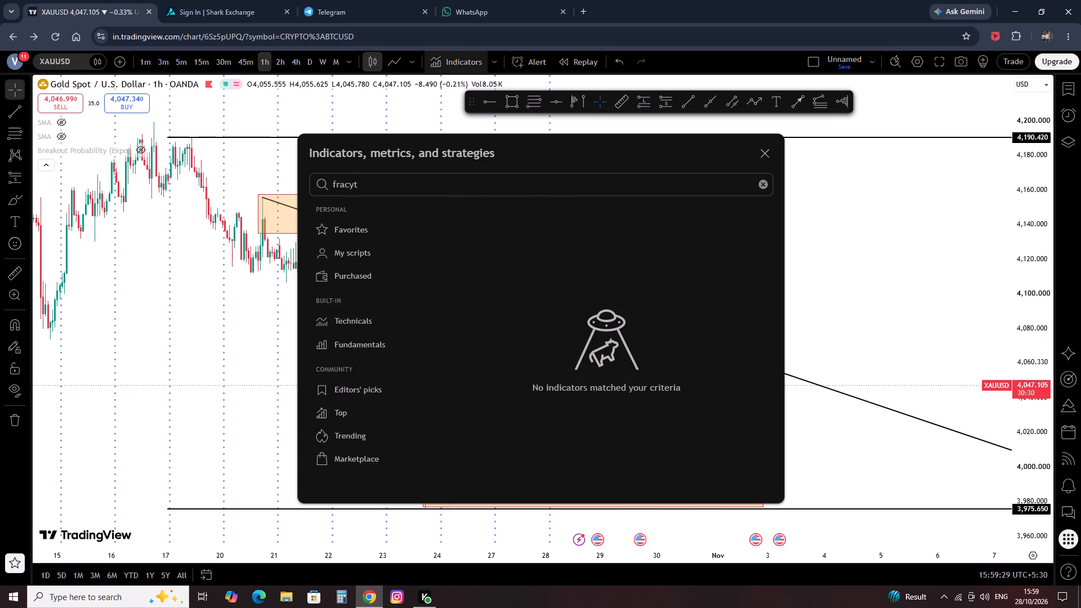
key("BackSpace")
key("BackSpace")
key("BackSpace")
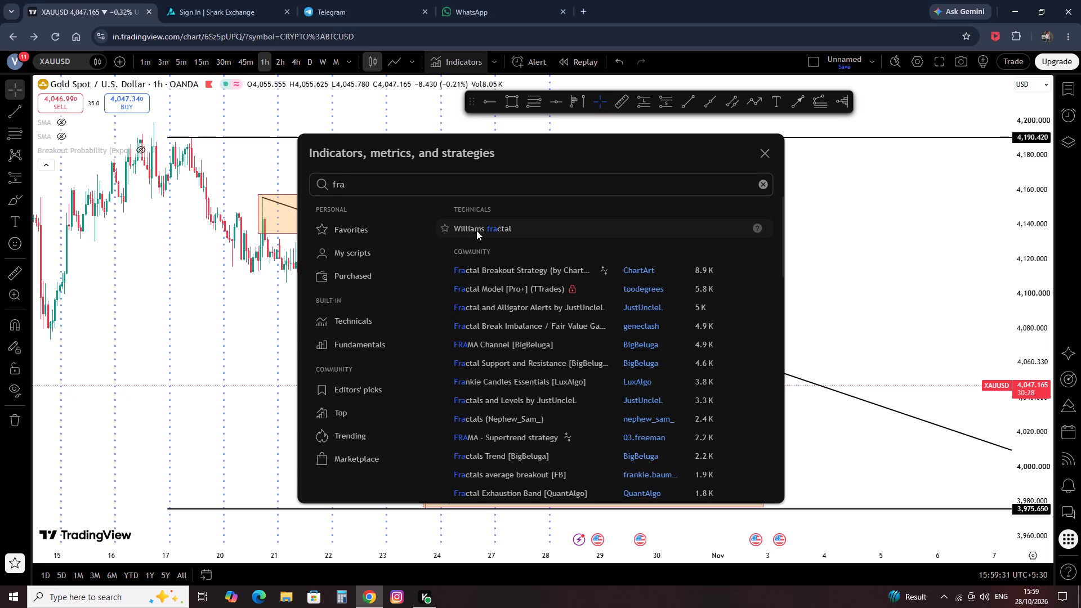
left_click(449, 229)
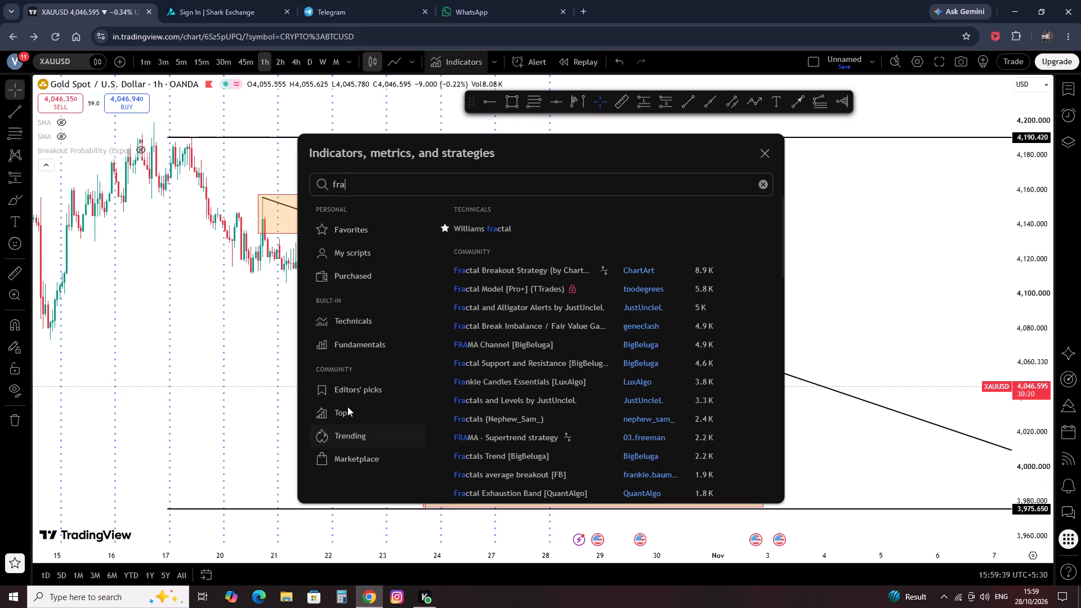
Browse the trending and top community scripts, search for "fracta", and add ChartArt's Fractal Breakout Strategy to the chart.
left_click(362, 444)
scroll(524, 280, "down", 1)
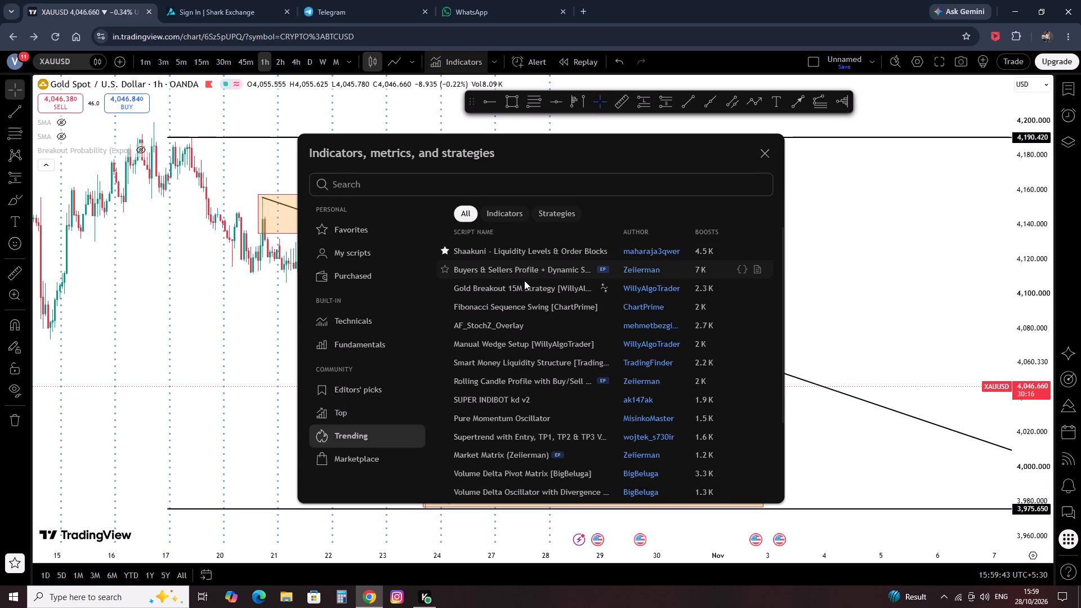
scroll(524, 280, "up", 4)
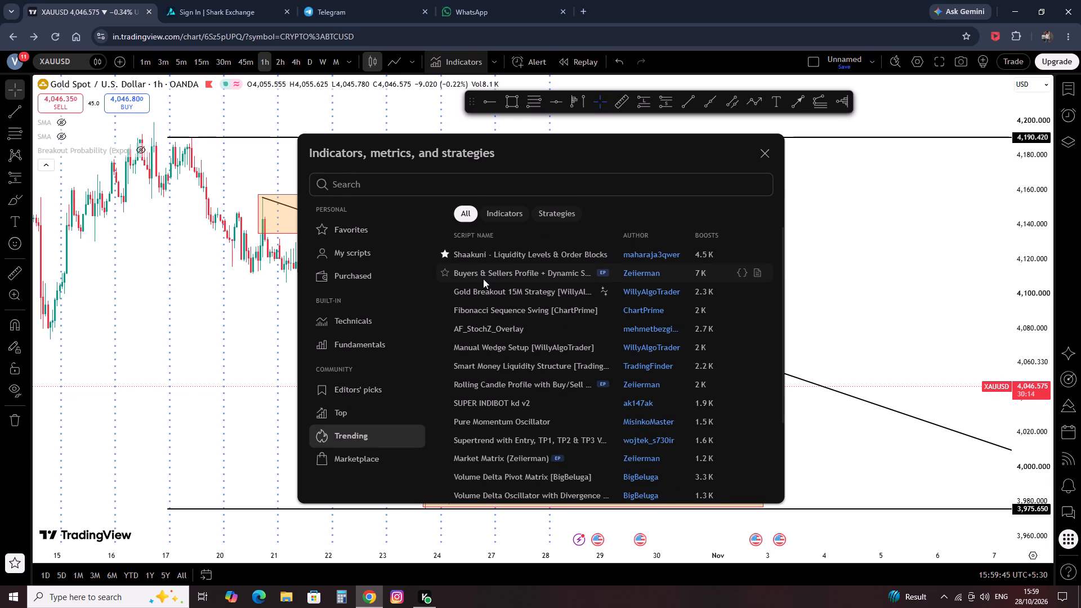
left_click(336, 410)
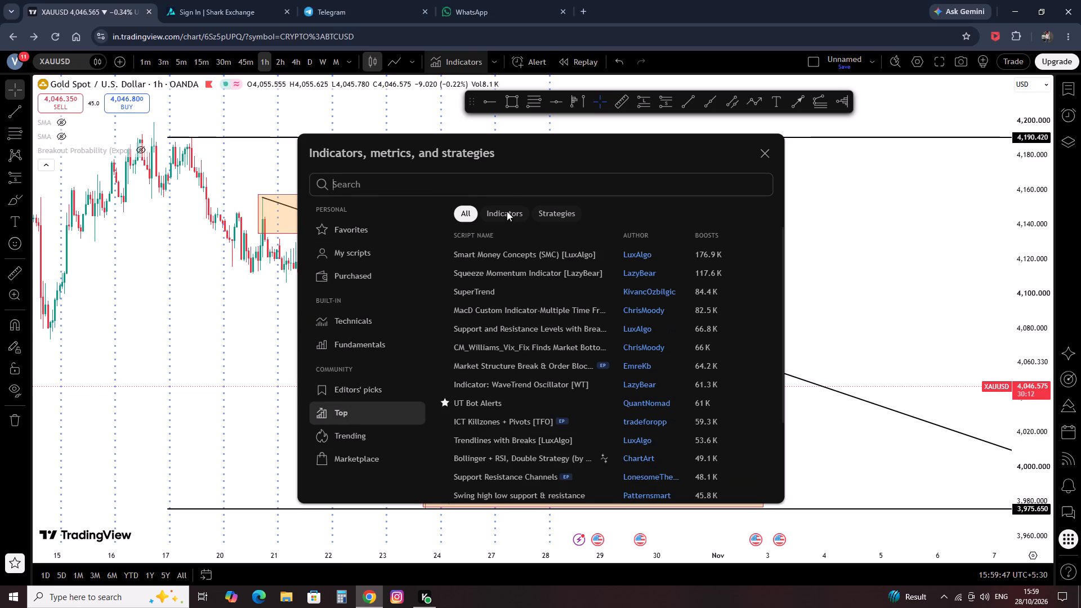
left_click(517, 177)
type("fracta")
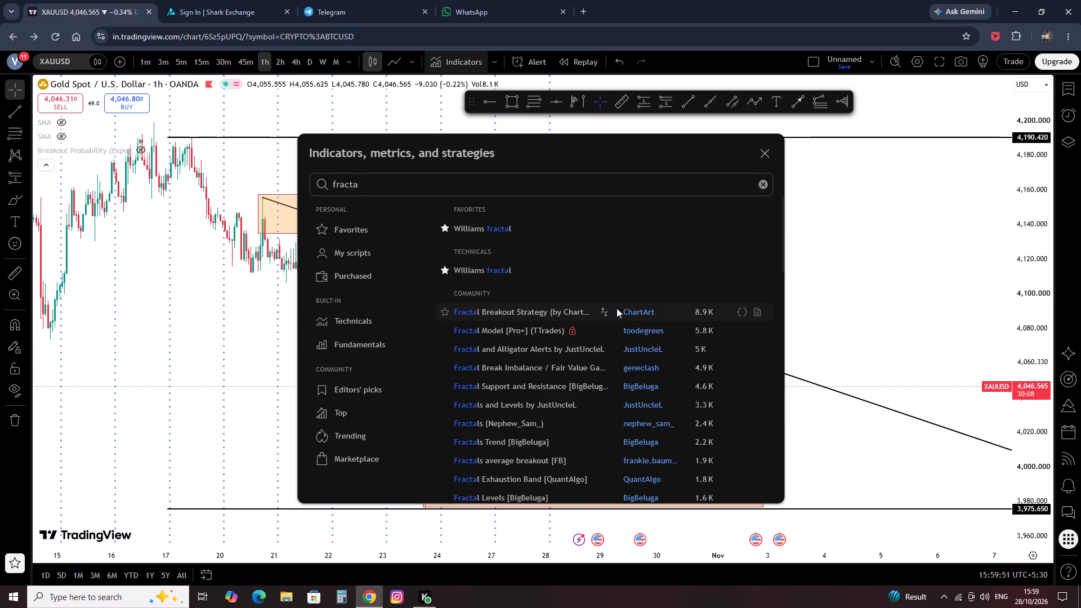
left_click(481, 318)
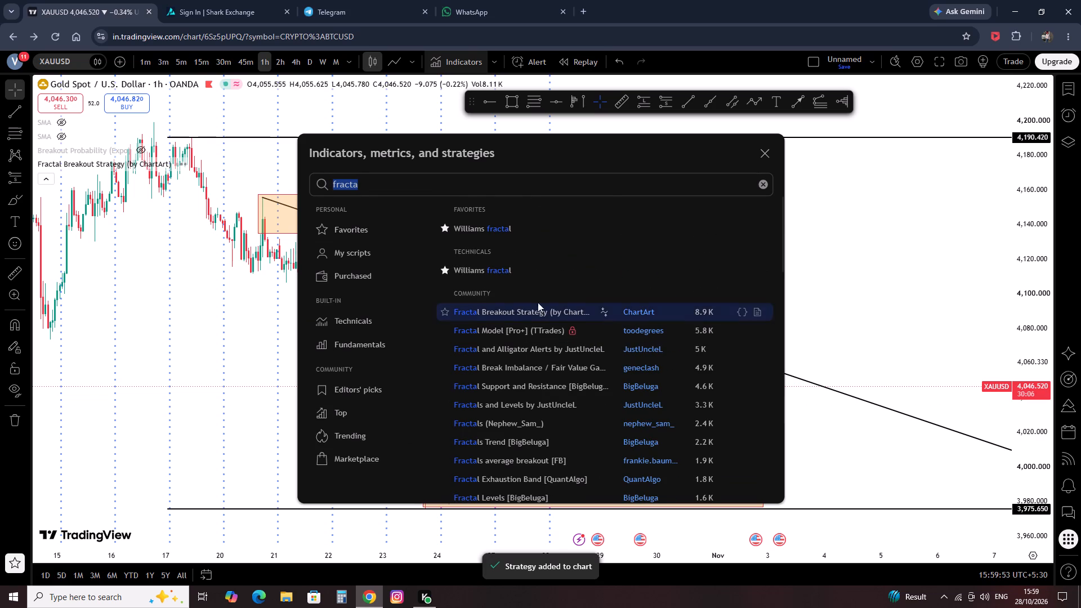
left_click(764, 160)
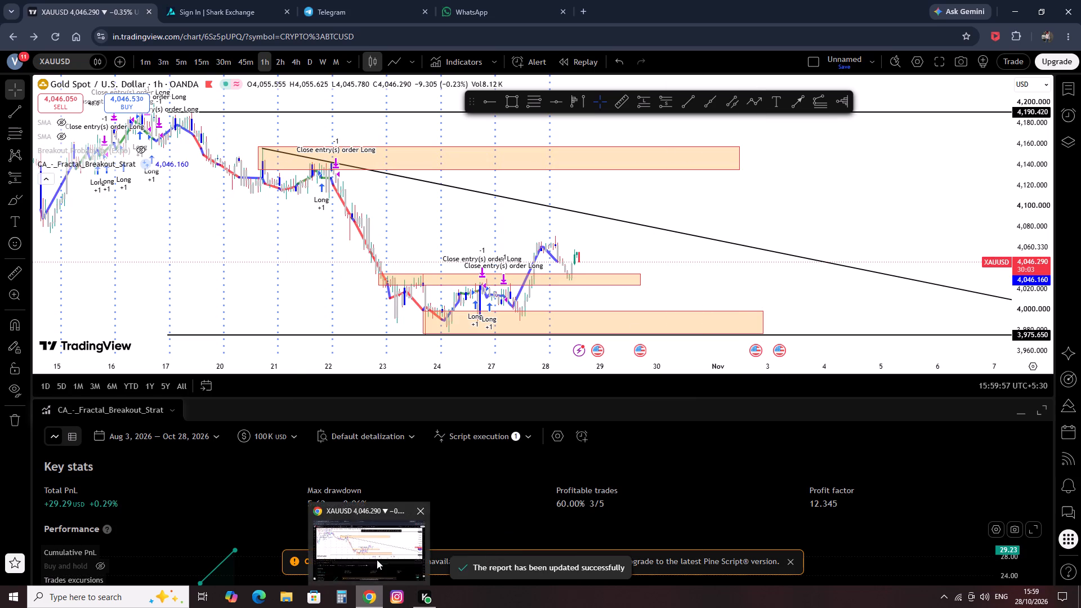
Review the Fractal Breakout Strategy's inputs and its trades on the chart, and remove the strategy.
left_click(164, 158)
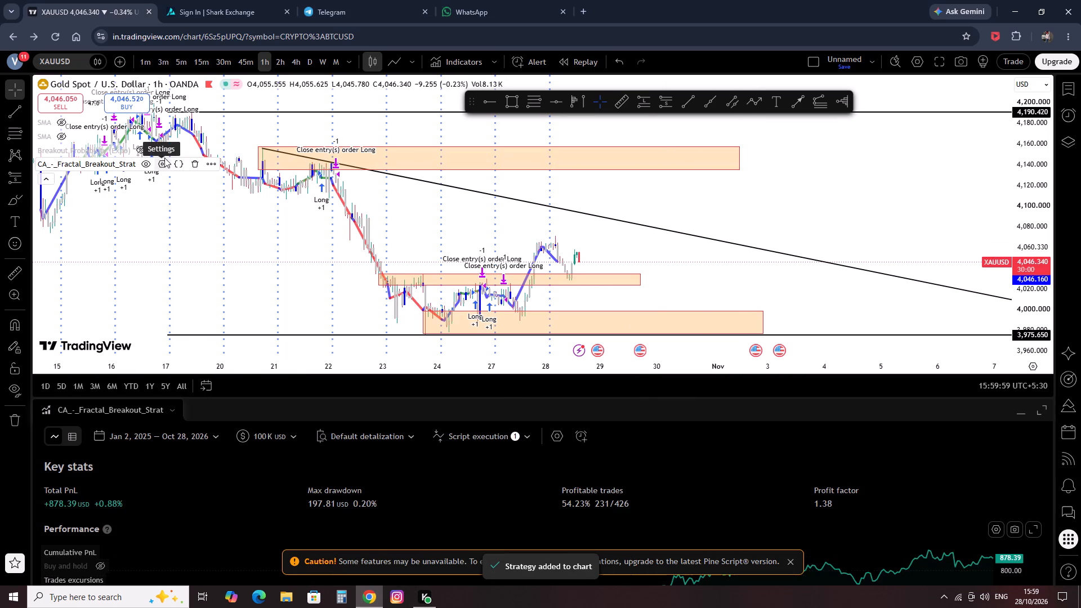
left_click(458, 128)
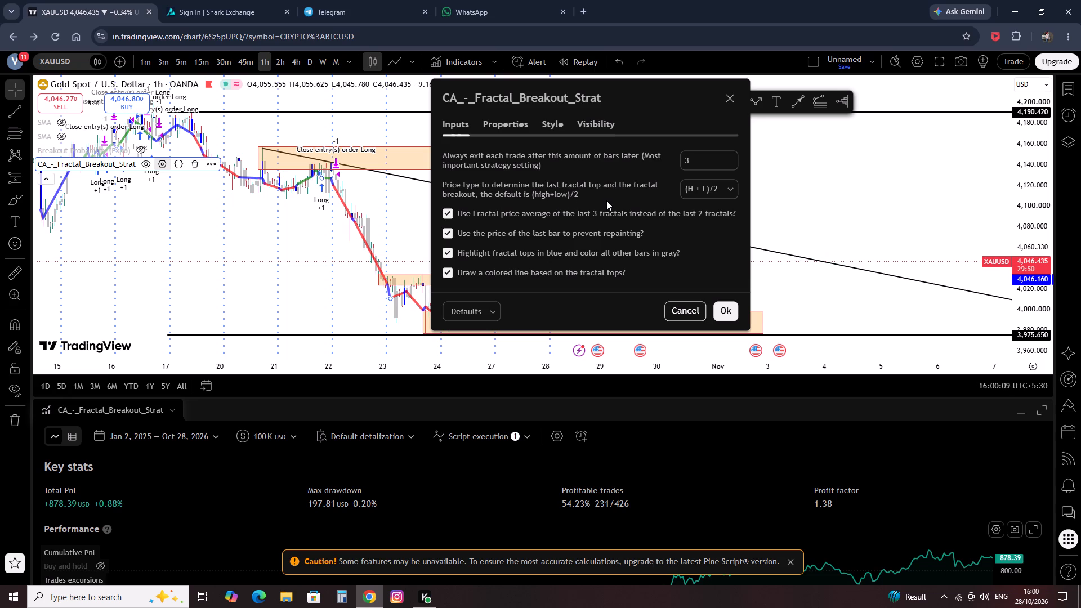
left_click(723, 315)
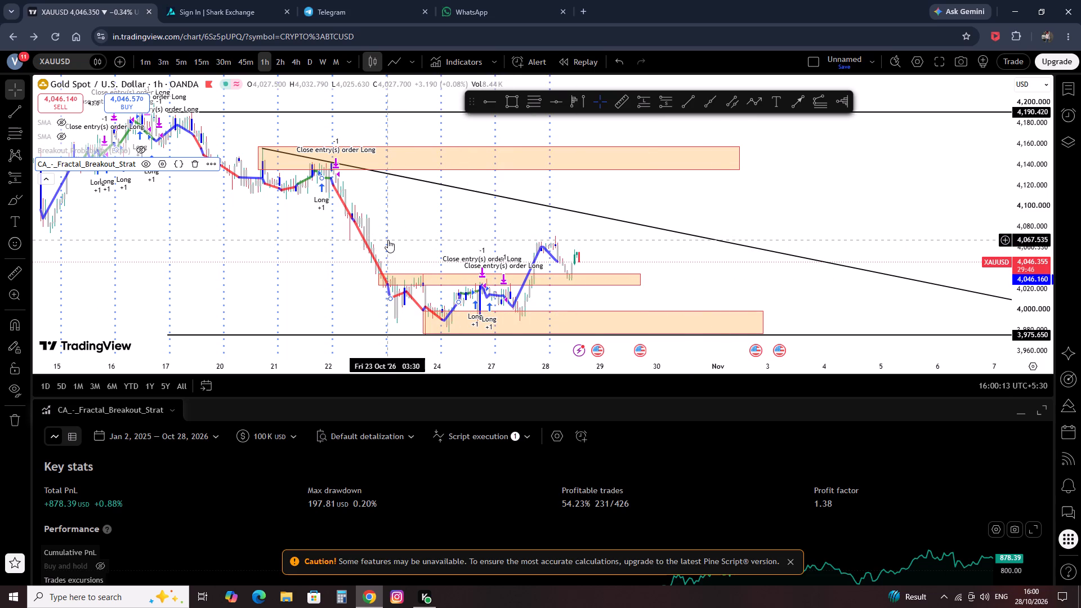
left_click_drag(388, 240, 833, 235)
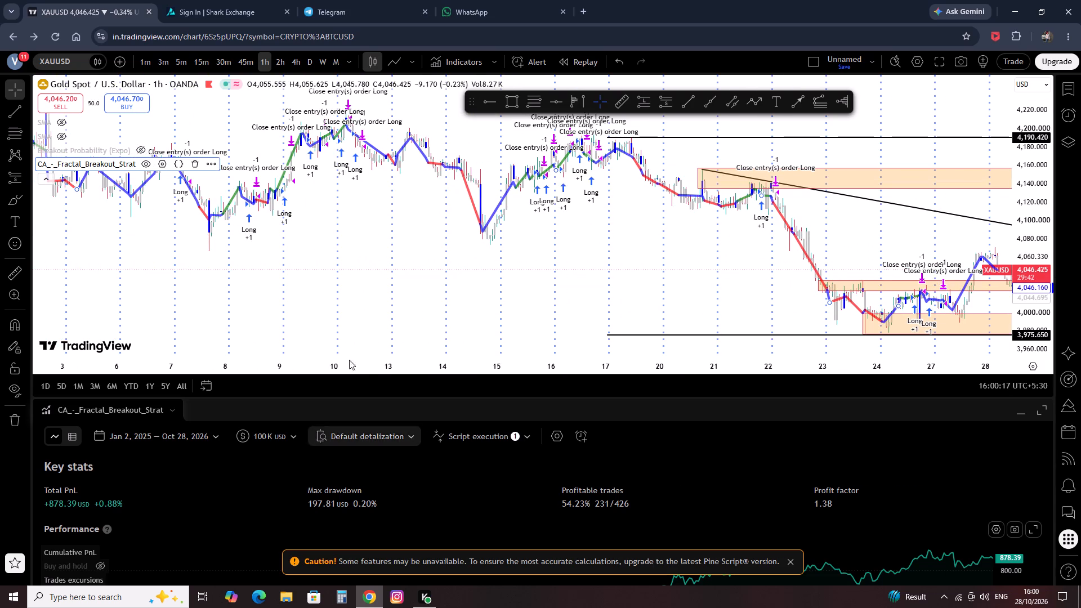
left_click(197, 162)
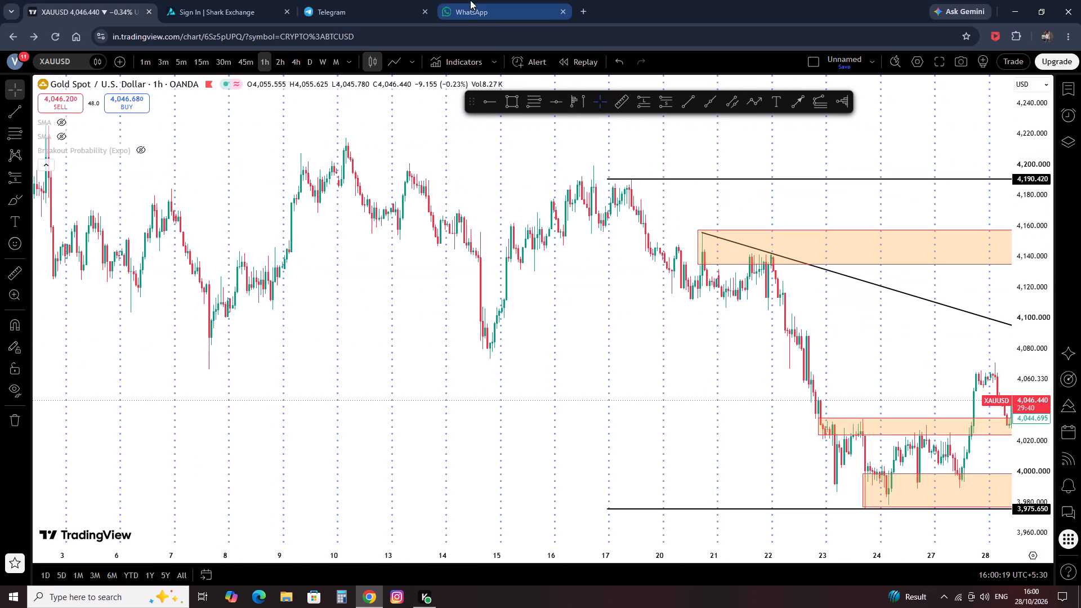
Add the favorited Williams fractal indicator to the XAUUSD chart.
left_click(447, 61)
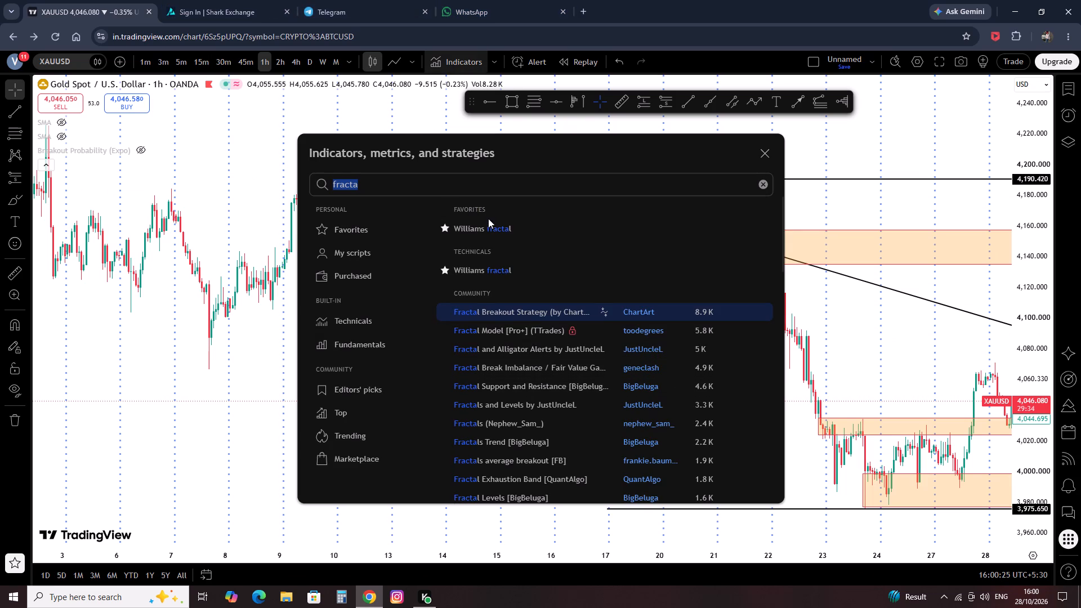
left_click(528, 225)
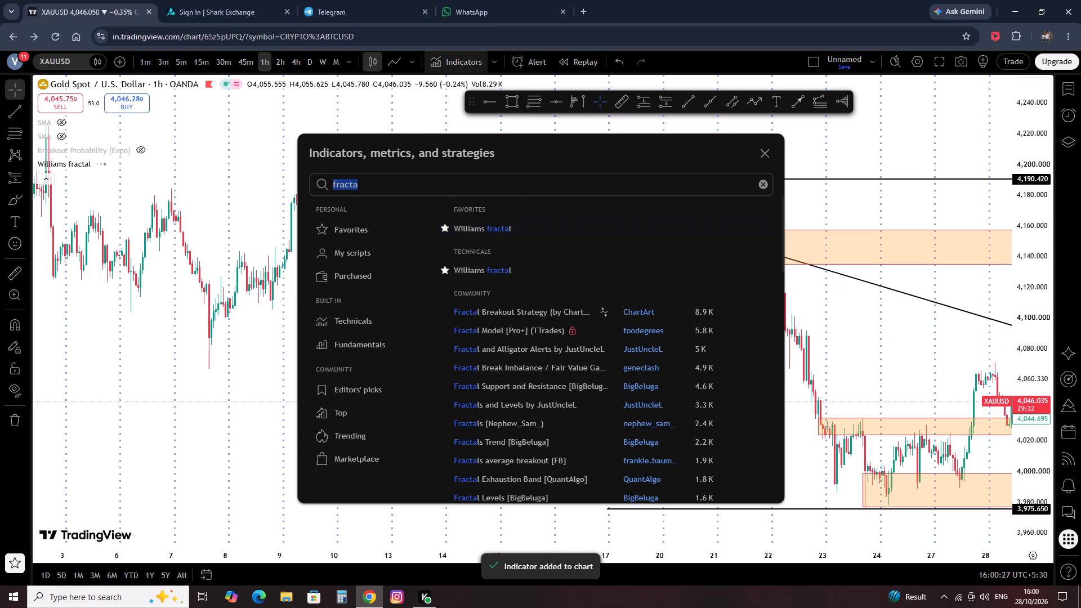
left_click(766, 160)
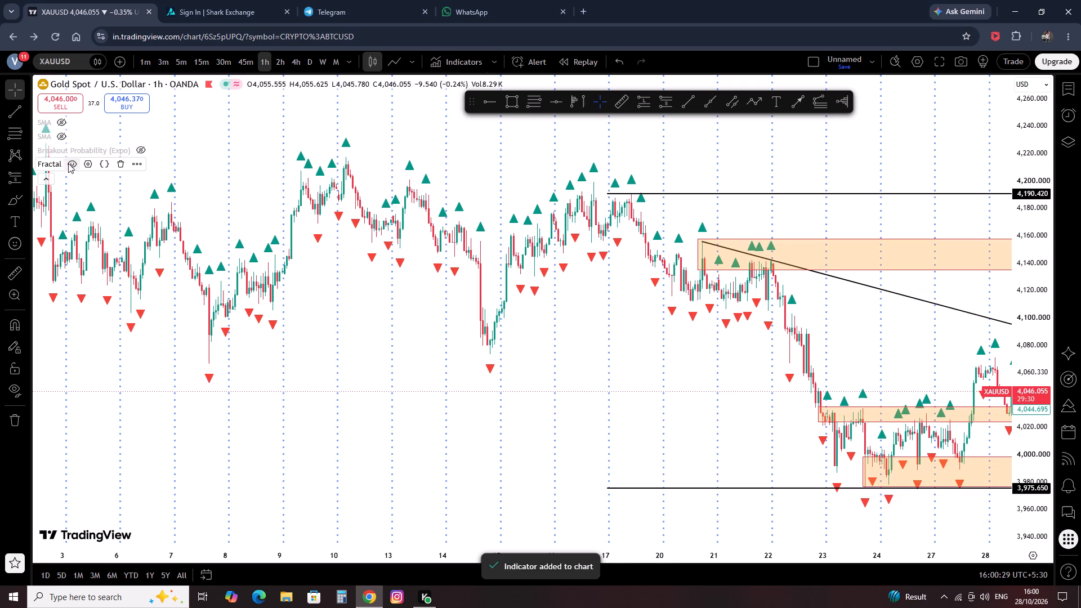
Set the Fractal indicator's Periods to 21.
left_click(88, 164)
left_click(615, 316)
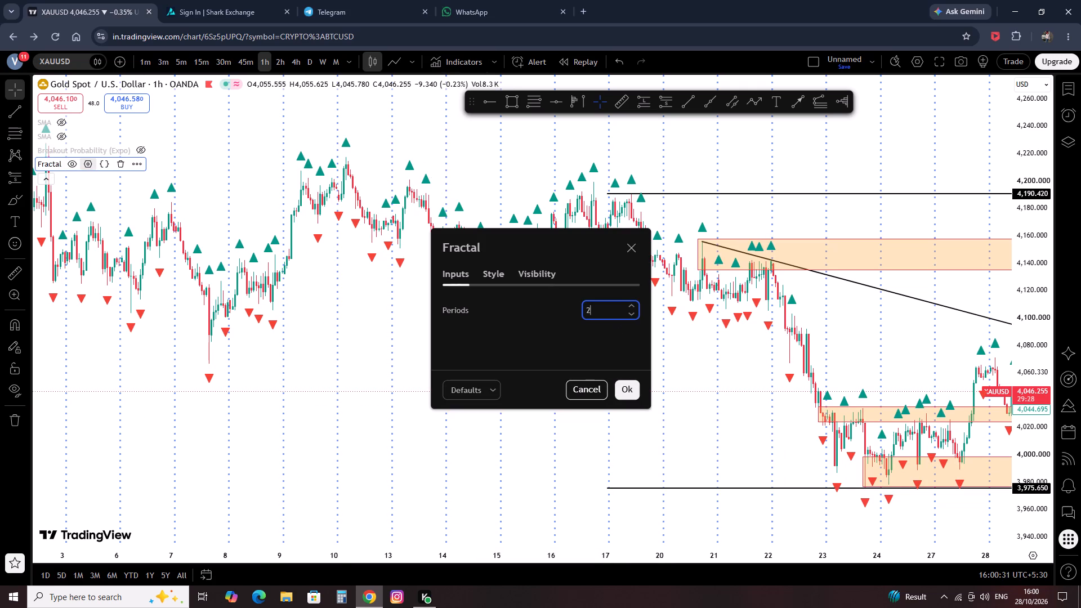
key("1")
left_click(559, 337)
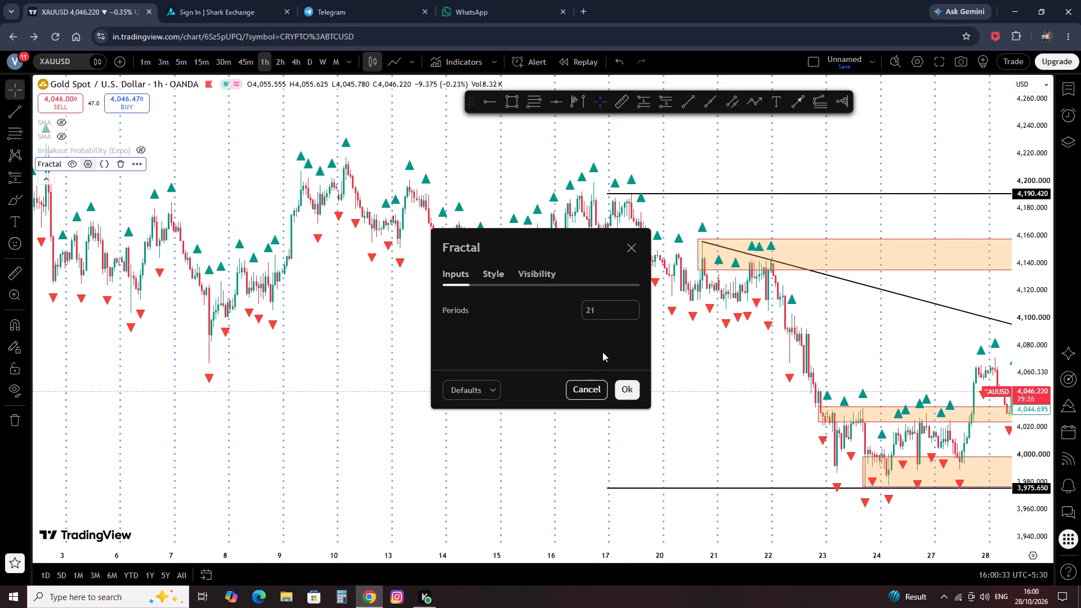
left_click(617, 391)
left_click_drag(622, 387, 618, 382)
left_click_drag(613, 380, 240, 359)
left_click_drag(230, 359, 417, 347)
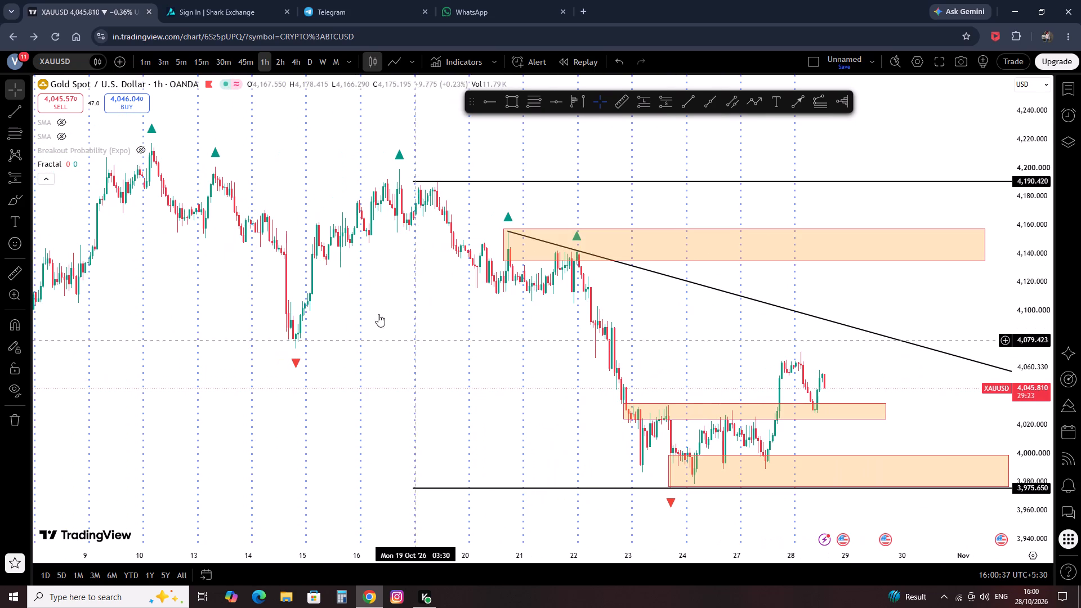
Compare the fractal markers on the 15-minute and 1-hour XAUUSD charts, finishing on the 1-hour timeframe.
left_click(201, 60)
scroll(271, 368, "down", 5)
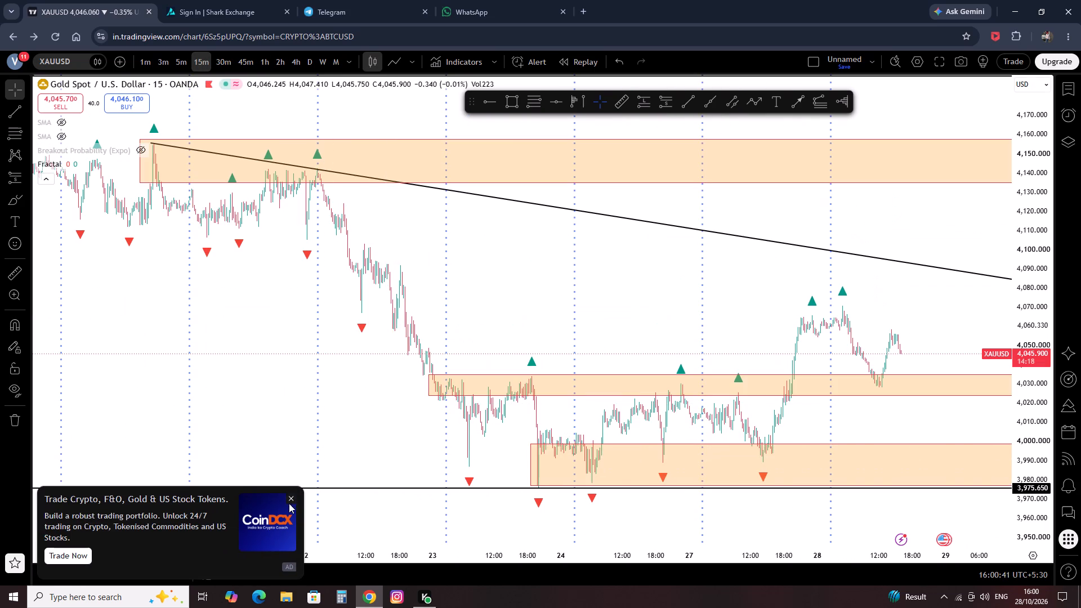
left_click(288, 497)
left_click(258, 58)
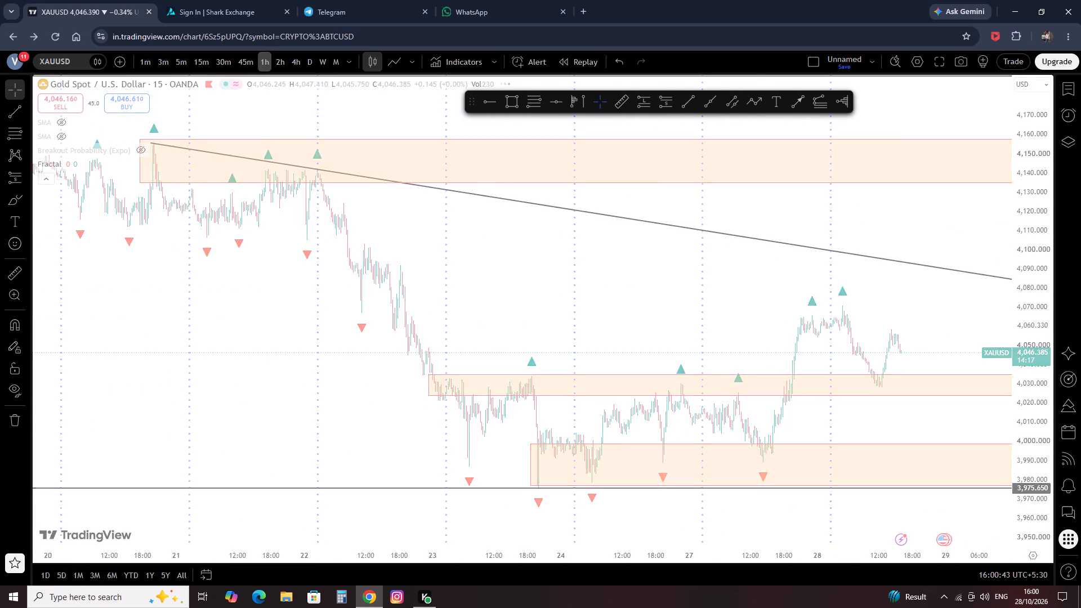
scroll(446, 325, "up", 7)
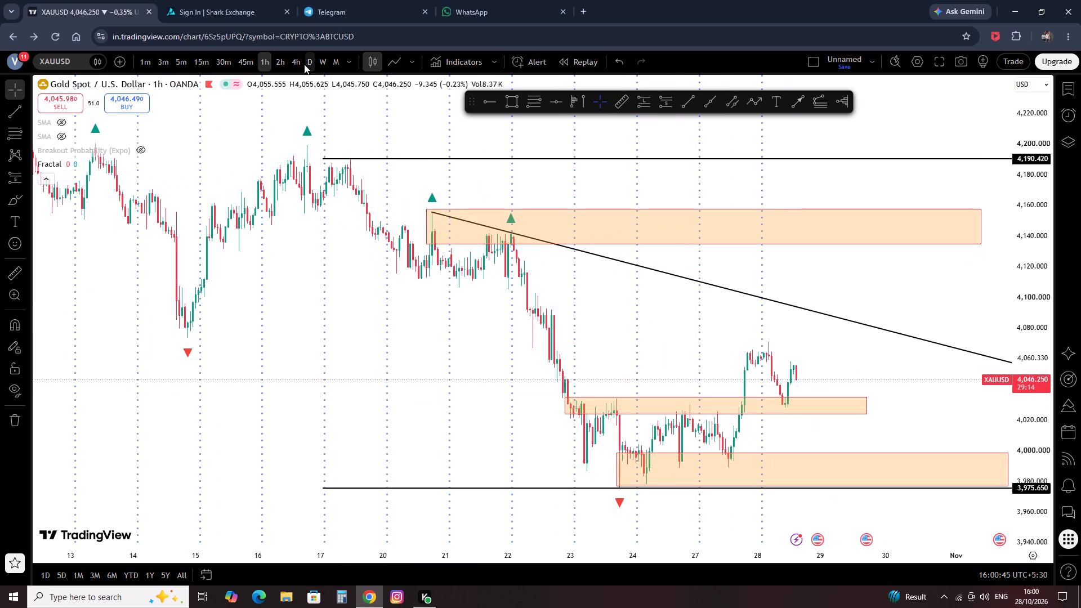
left_click(202, 64)
scroll(359, 298, "up", 4)
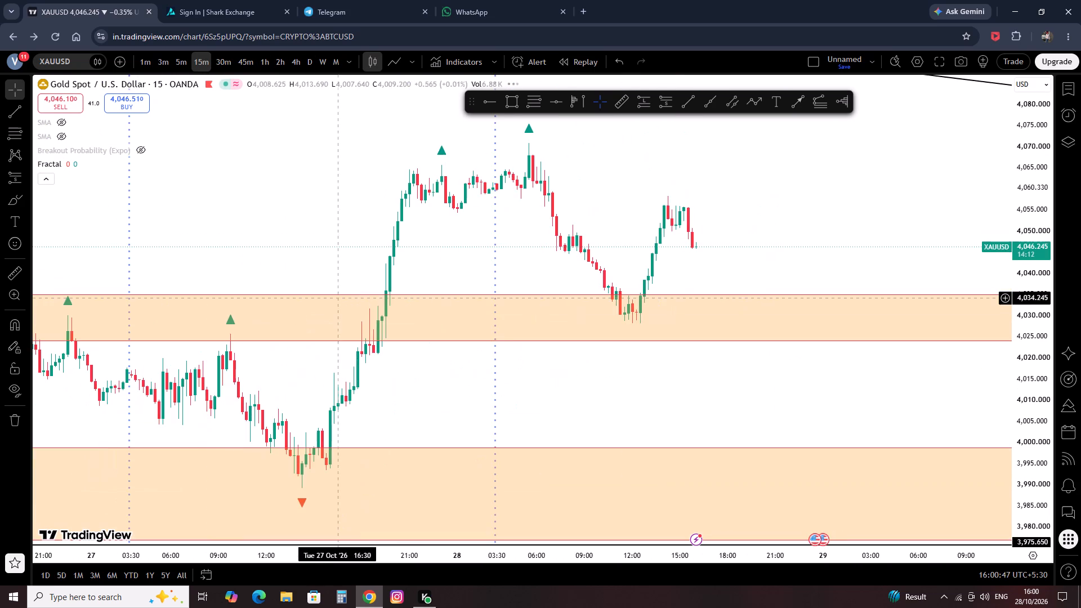
left_click_drag(211, 223, 600, 251)
scroll(468, 237, "down", 2)
left_click(263, 65)
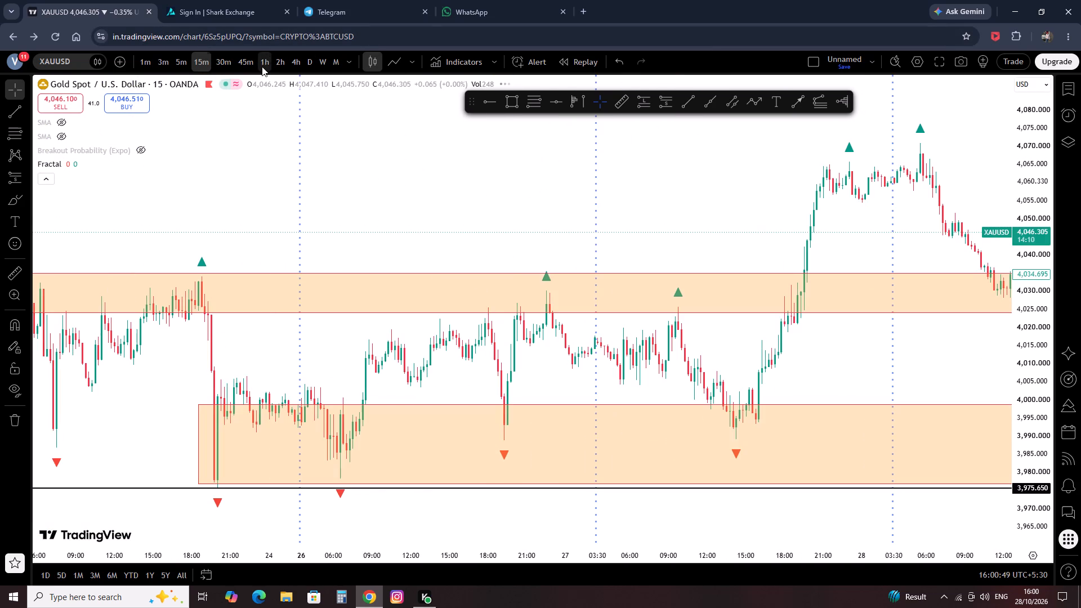
scroll(556, 338, "down", 5)
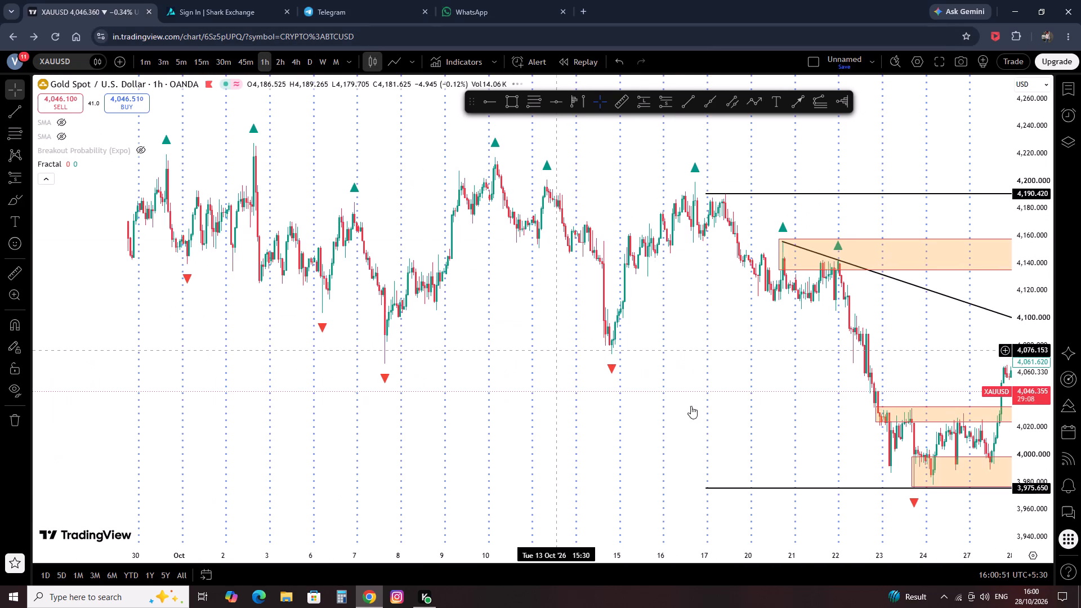
left_click_drag(693, 399, 569, 397)
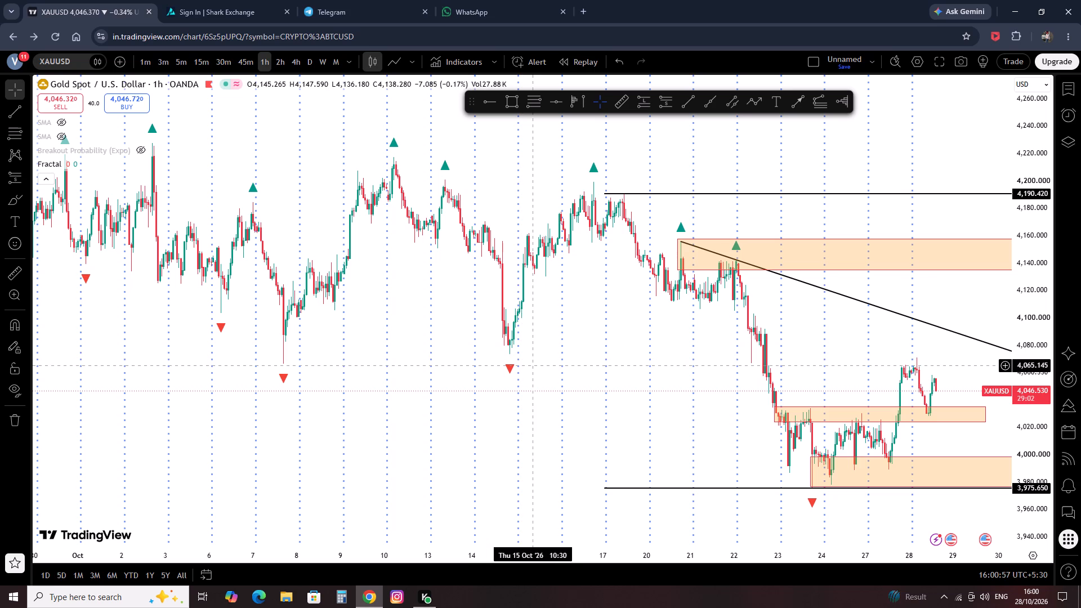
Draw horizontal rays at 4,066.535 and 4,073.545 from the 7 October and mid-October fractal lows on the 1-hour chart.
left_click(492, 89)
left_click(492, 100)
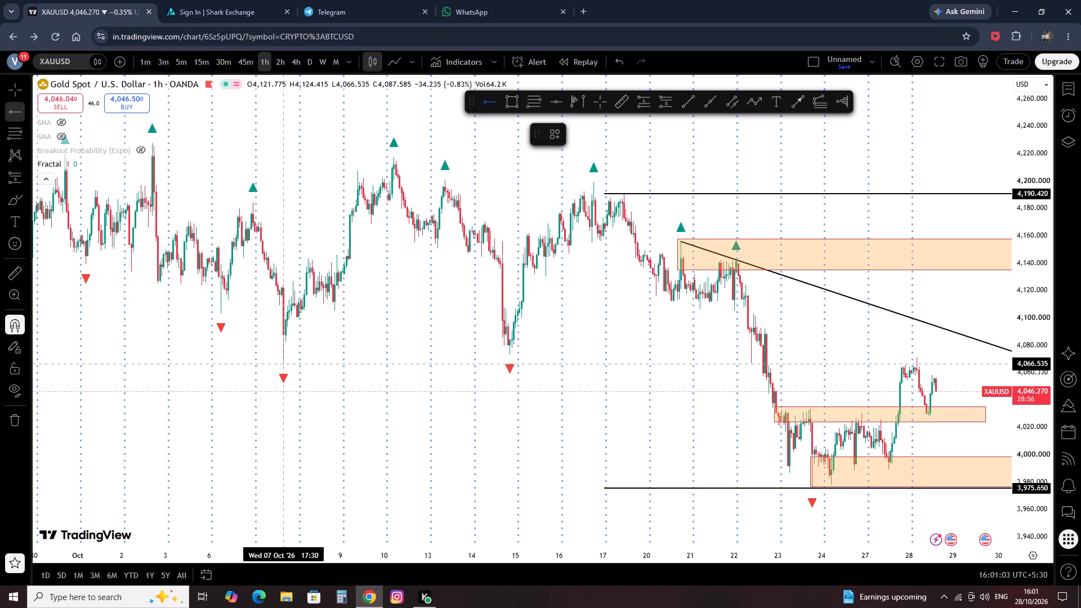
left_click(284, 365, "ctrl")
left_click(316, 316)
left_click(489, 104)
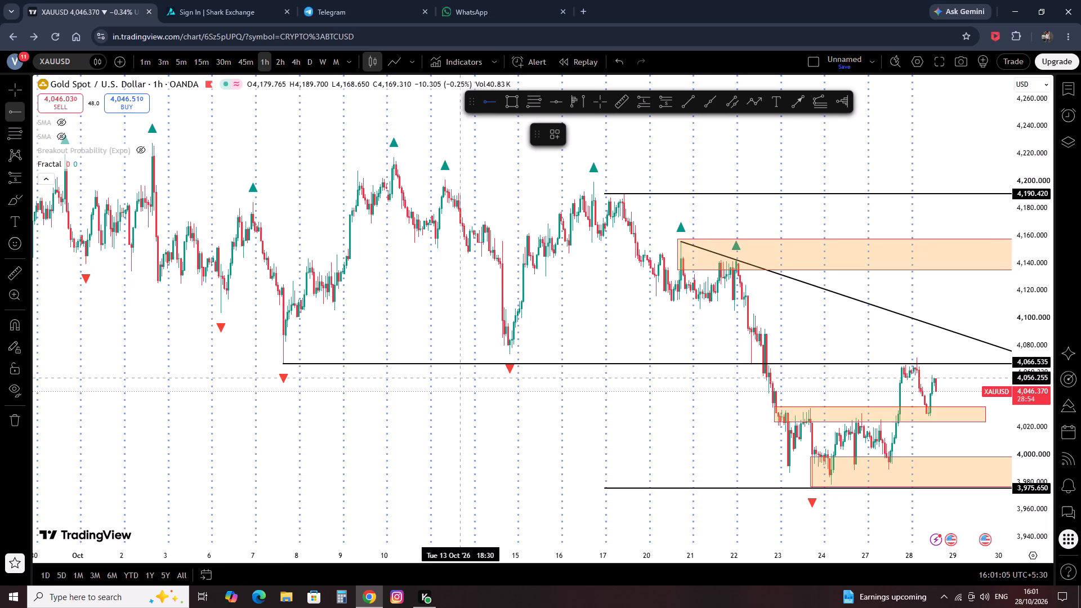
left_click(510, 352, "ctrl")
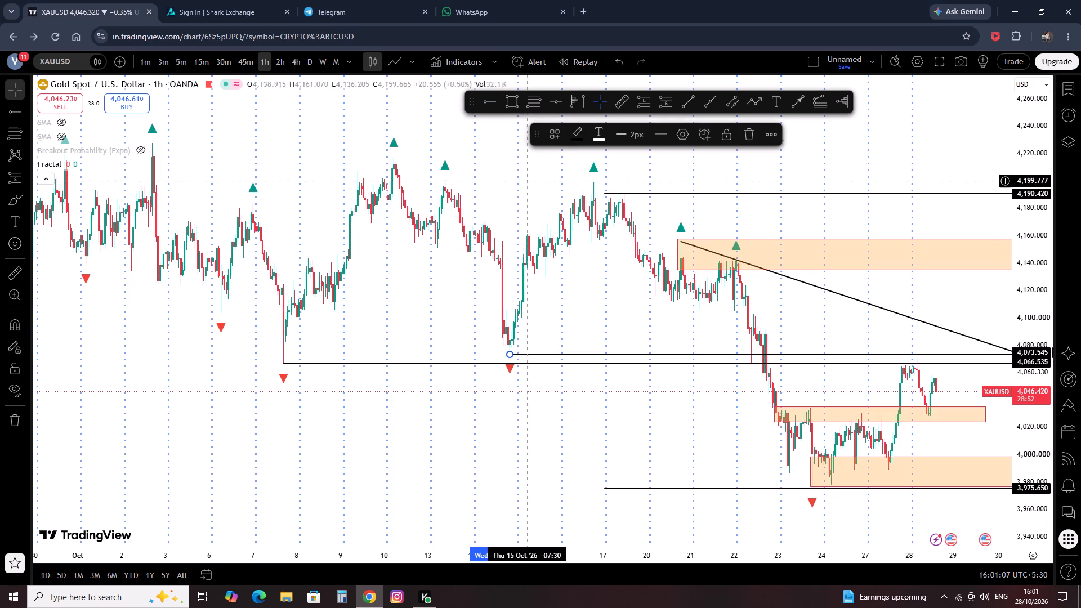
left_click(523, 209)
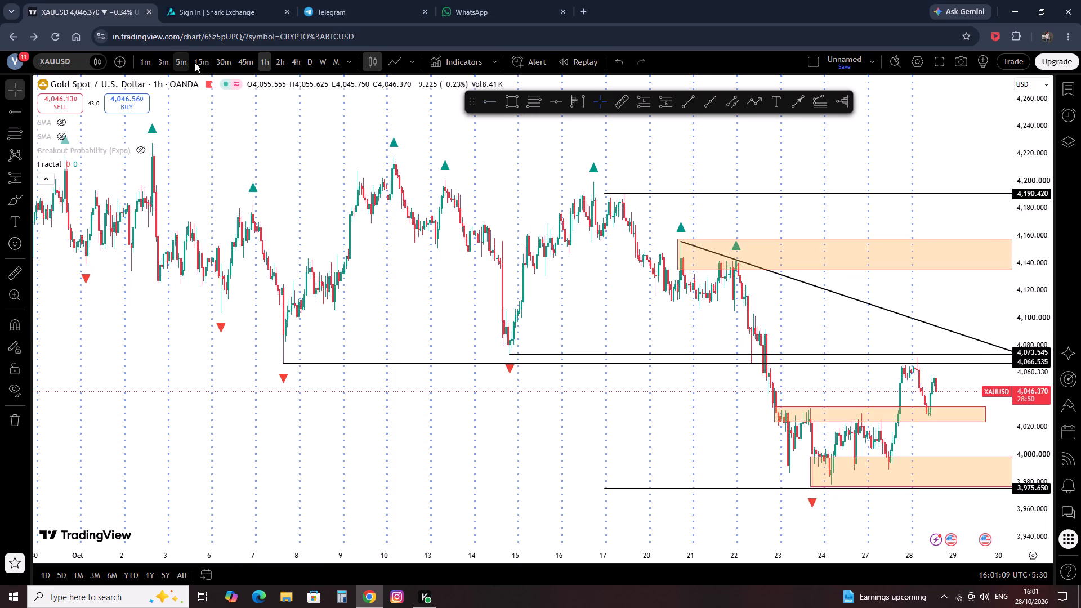
Compare price action and fractal markers around the two rays on the 15-minute and 5-minute charts, finishing on the 15-minute timeframe.
left_click(203, 59)
scroll(383, 259, "down", 1)
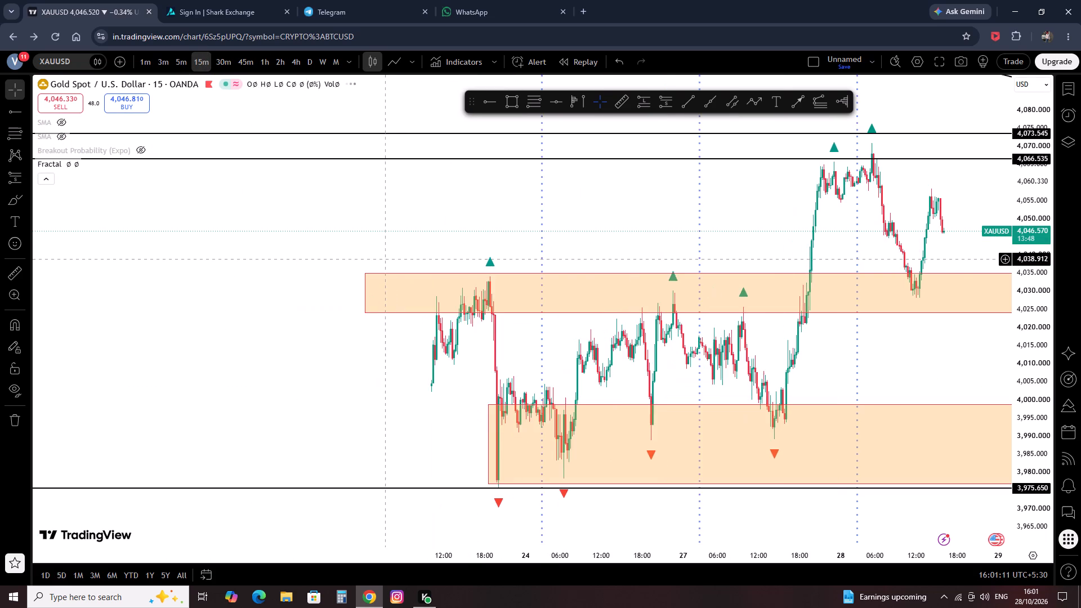
scroll(507, 276, "up", 11)
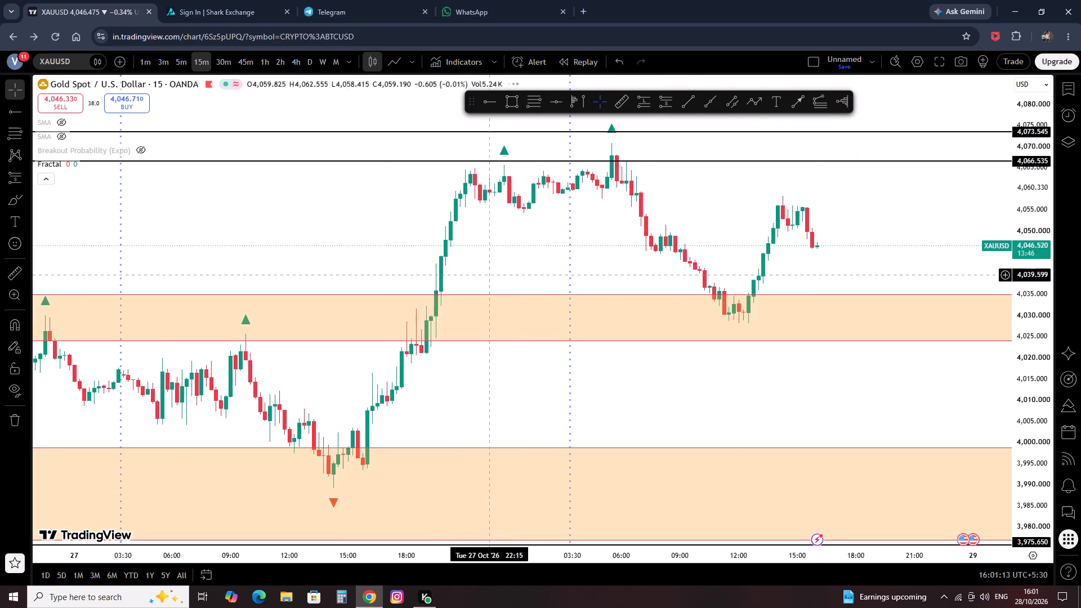
scroll(459, 200, "up", 3)
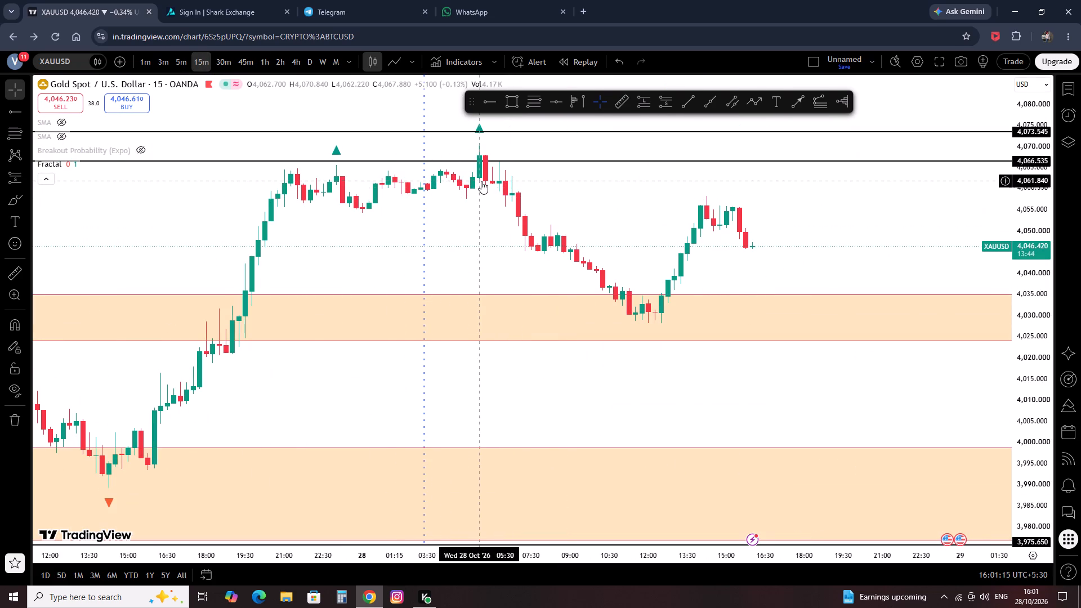
left_click(184, 55)
scroll(235, 232, "down", 5)
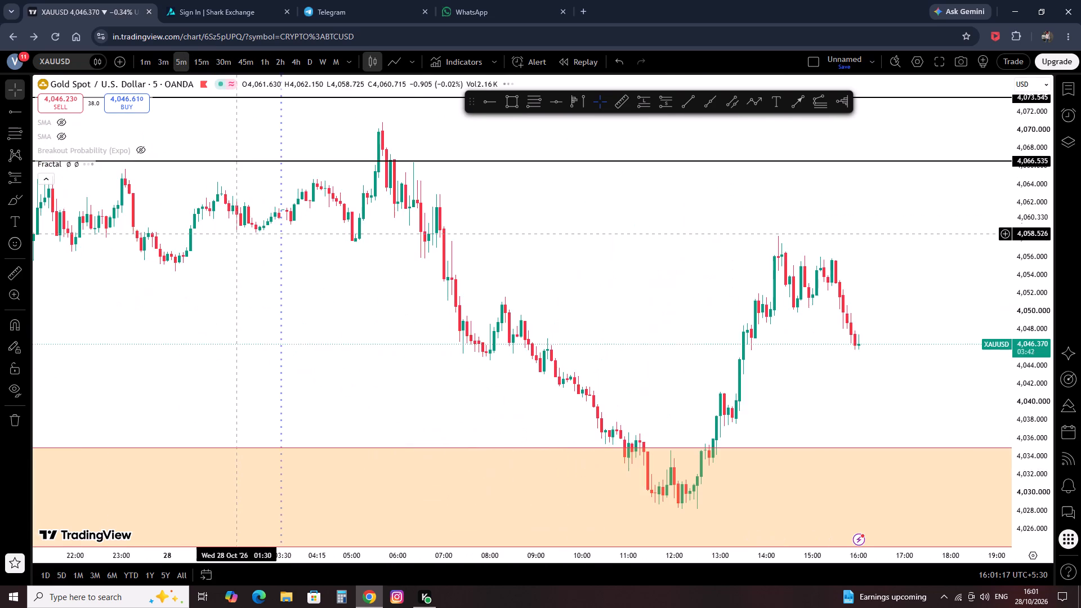
scroll(237, 235, "down", 1)
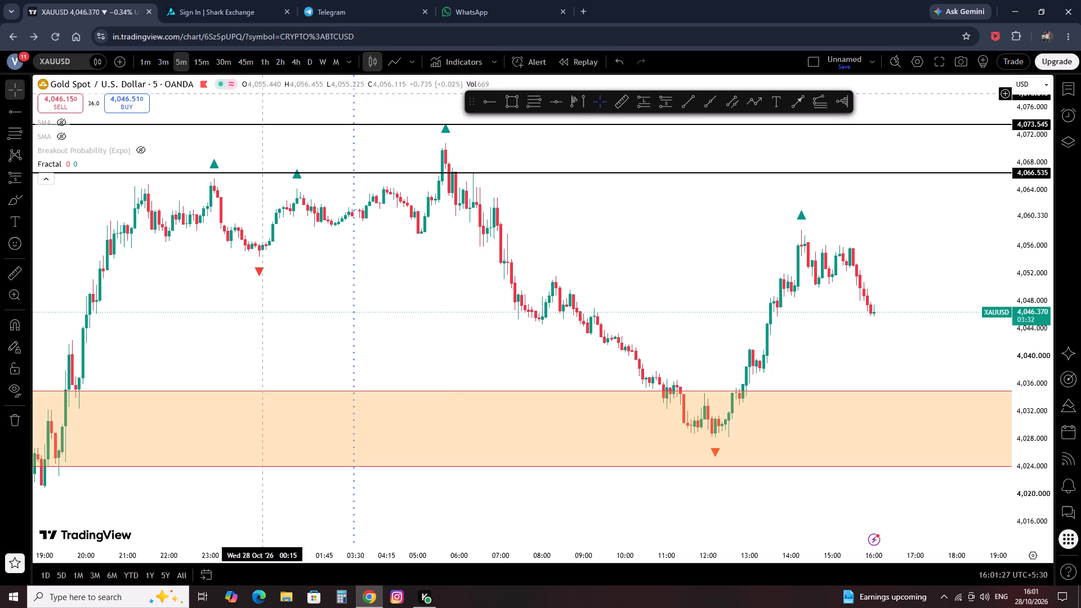
left_click(191, 56)
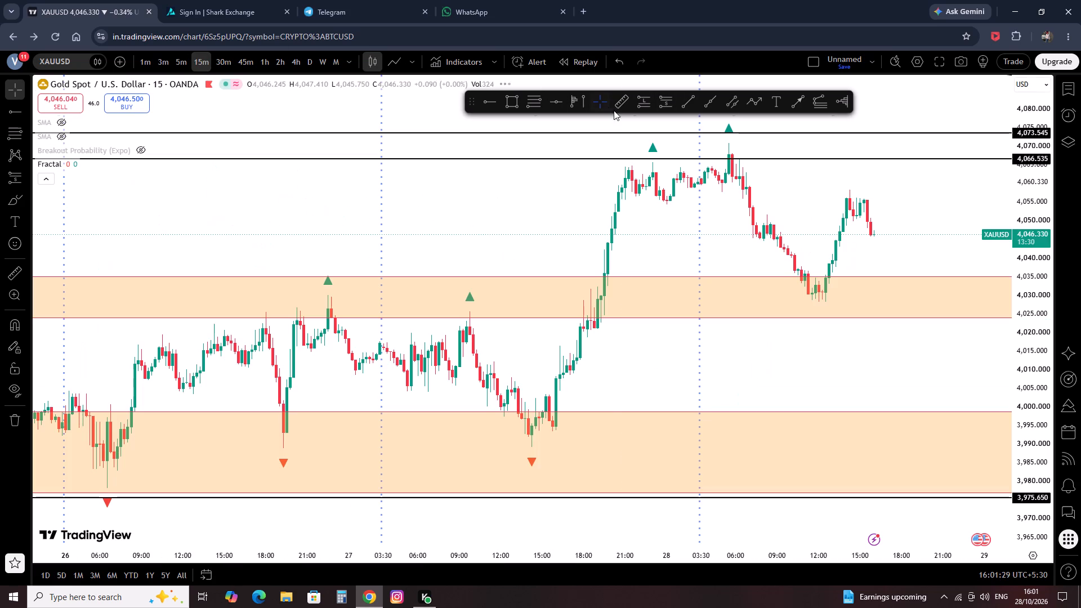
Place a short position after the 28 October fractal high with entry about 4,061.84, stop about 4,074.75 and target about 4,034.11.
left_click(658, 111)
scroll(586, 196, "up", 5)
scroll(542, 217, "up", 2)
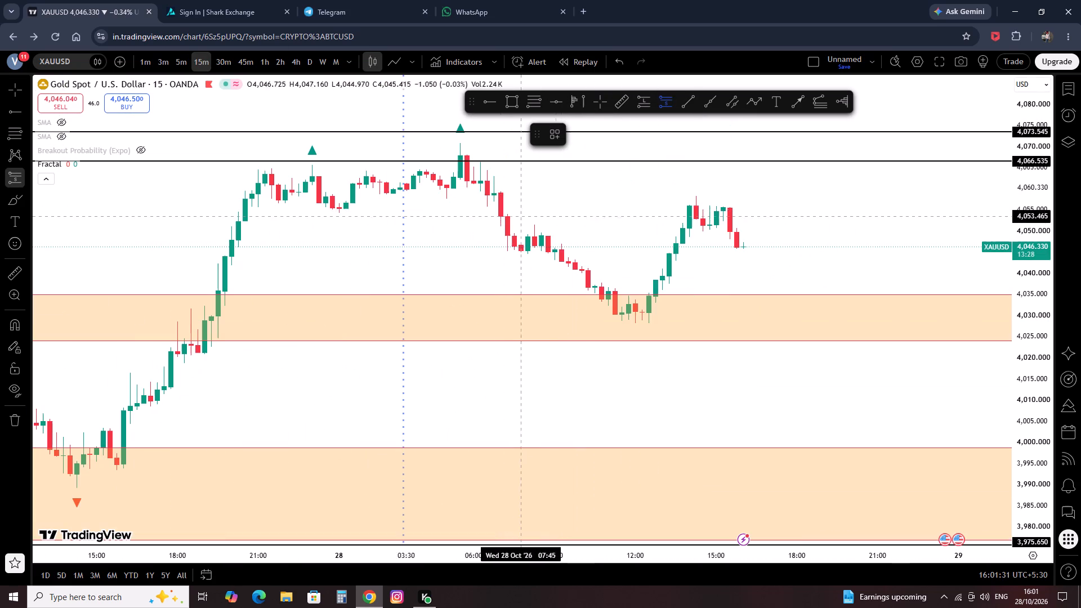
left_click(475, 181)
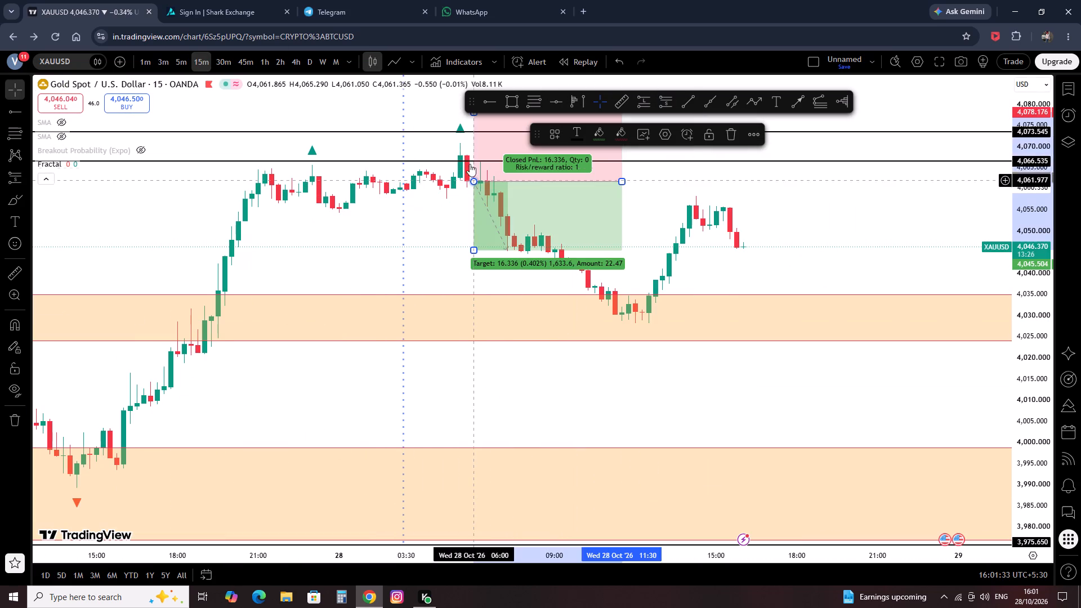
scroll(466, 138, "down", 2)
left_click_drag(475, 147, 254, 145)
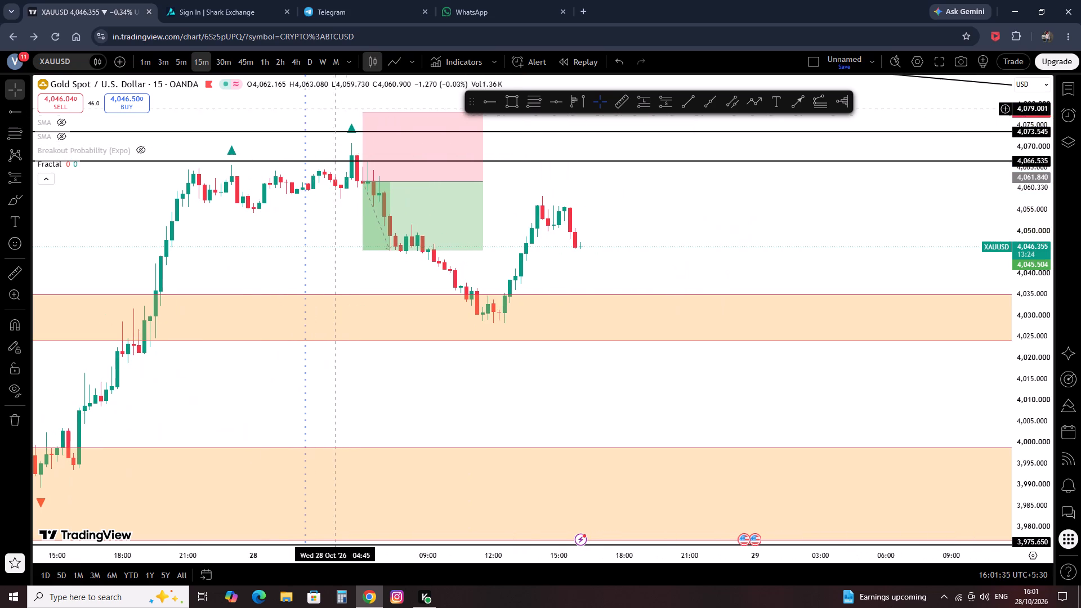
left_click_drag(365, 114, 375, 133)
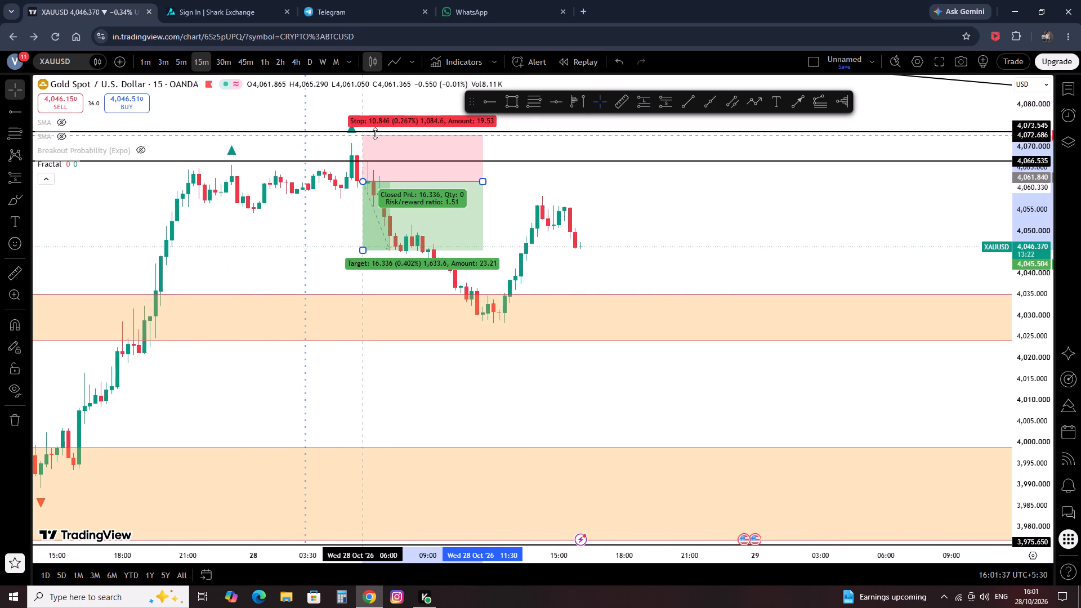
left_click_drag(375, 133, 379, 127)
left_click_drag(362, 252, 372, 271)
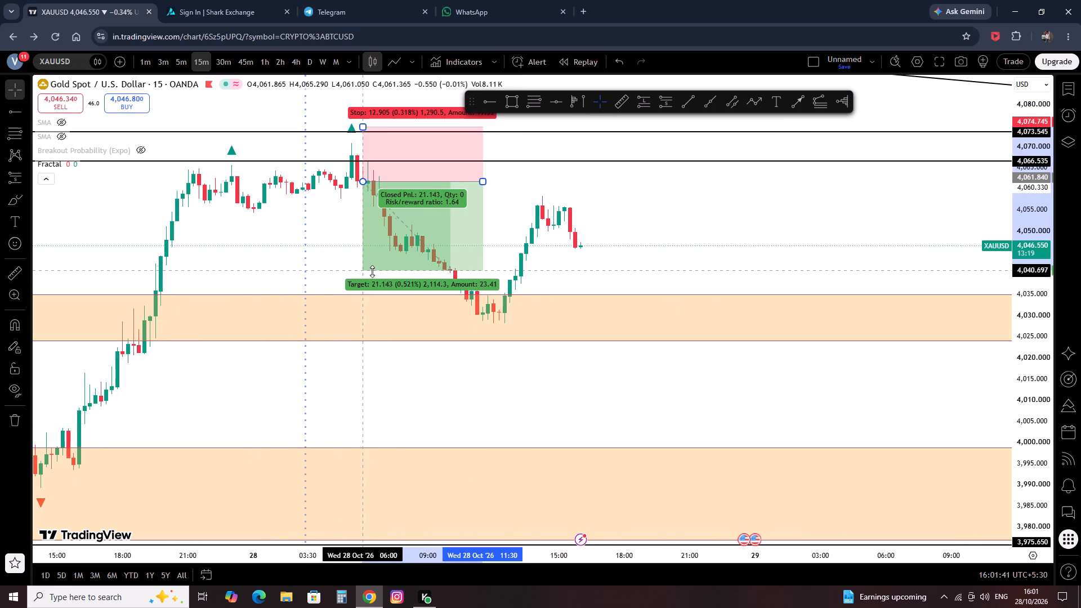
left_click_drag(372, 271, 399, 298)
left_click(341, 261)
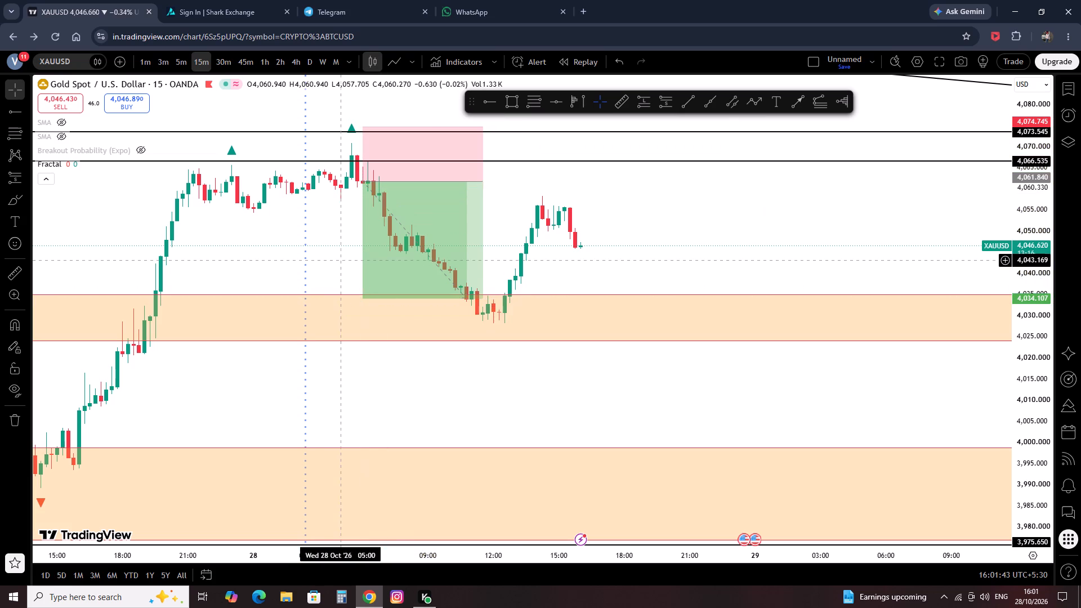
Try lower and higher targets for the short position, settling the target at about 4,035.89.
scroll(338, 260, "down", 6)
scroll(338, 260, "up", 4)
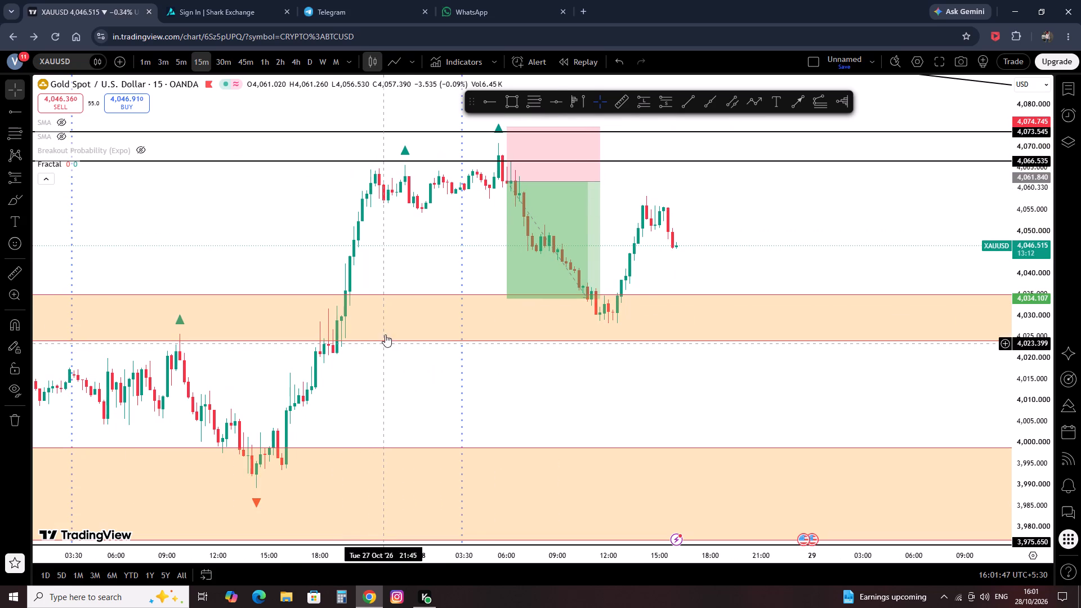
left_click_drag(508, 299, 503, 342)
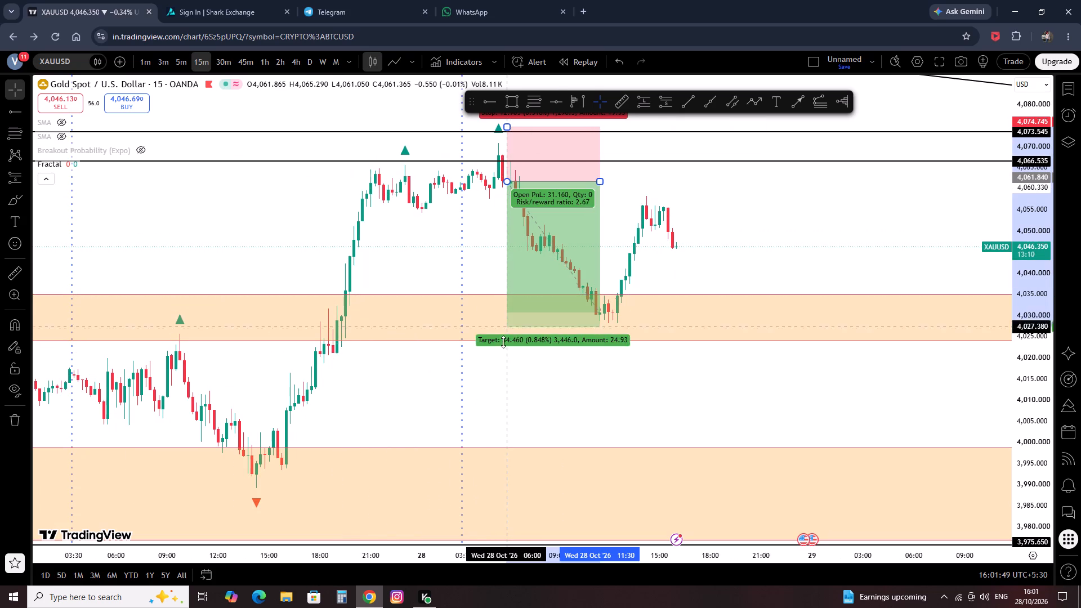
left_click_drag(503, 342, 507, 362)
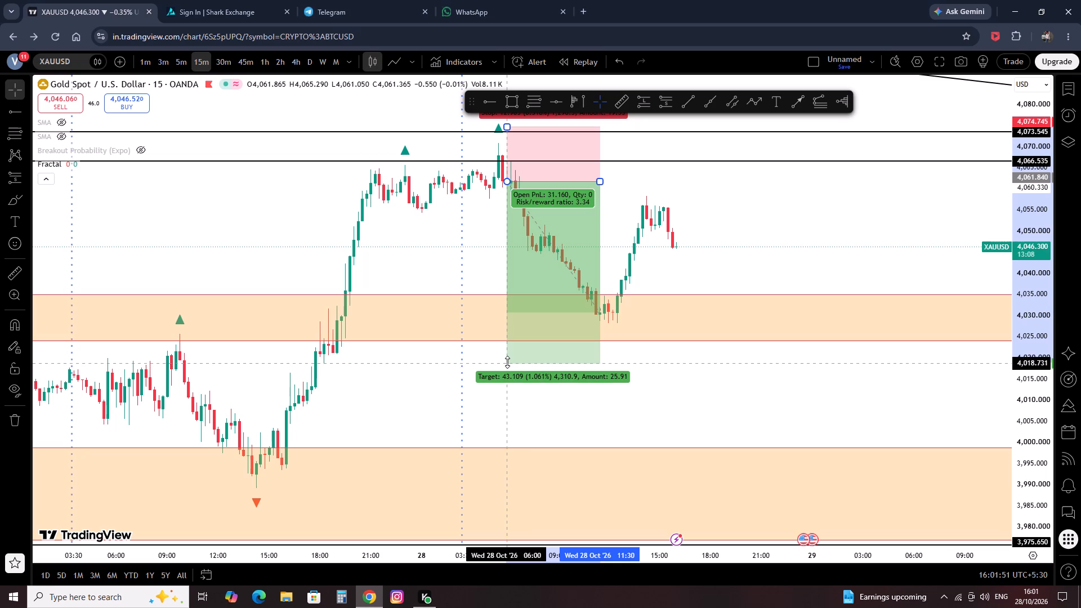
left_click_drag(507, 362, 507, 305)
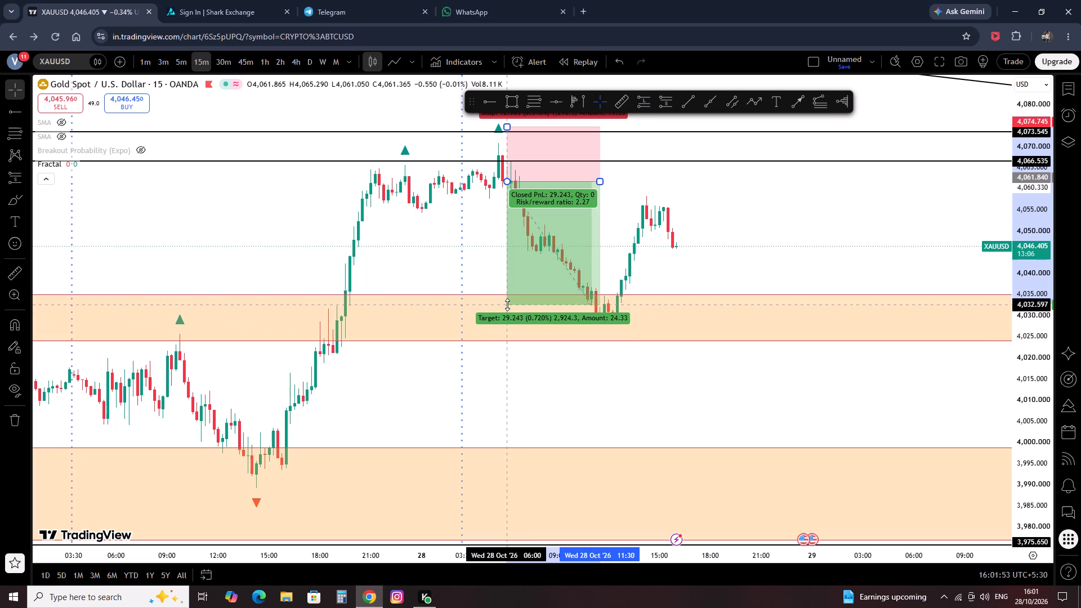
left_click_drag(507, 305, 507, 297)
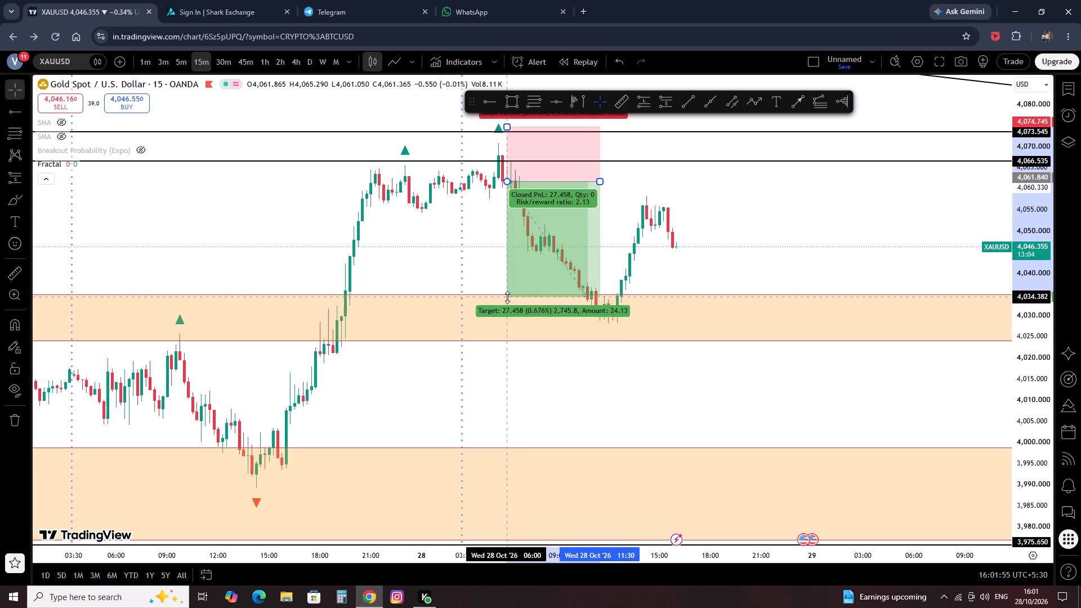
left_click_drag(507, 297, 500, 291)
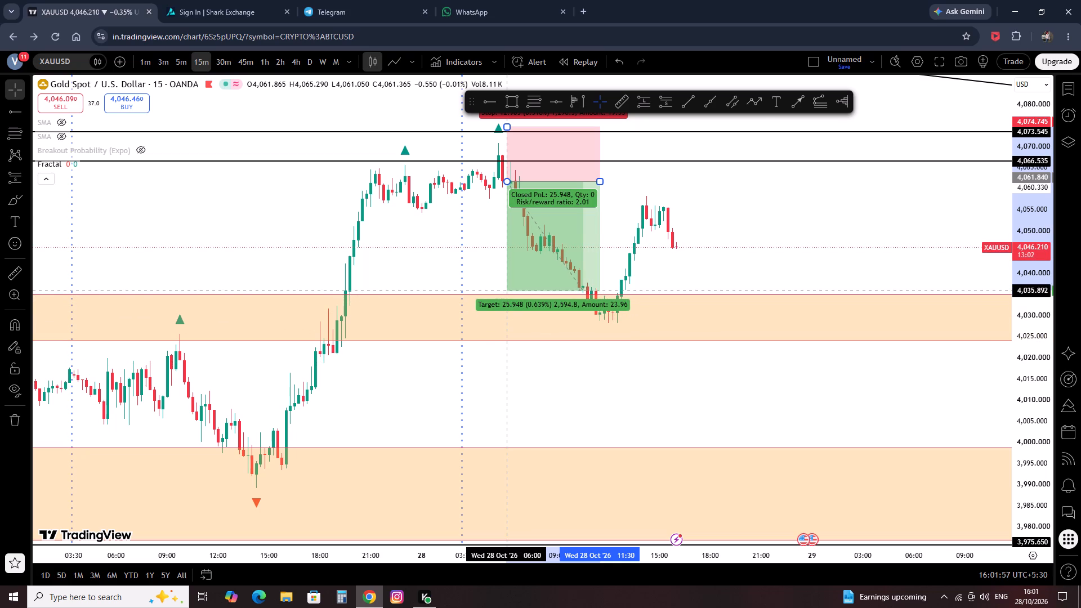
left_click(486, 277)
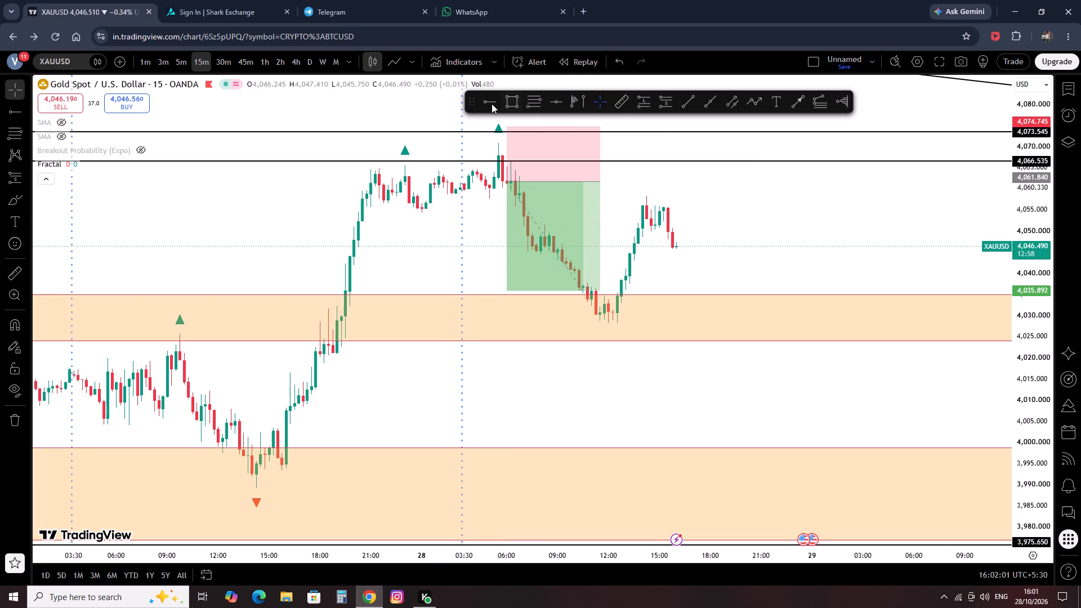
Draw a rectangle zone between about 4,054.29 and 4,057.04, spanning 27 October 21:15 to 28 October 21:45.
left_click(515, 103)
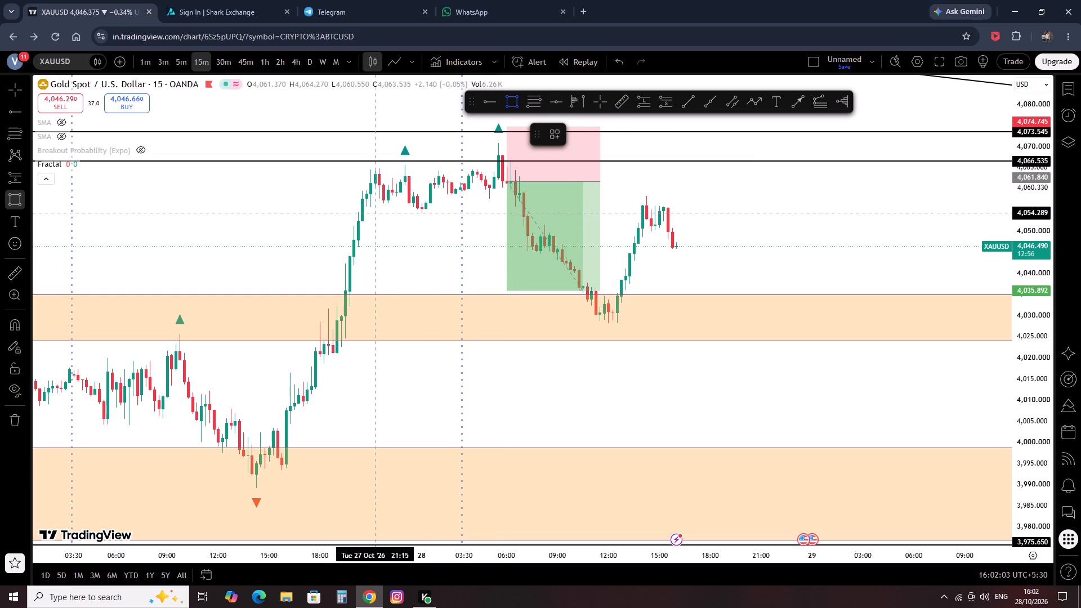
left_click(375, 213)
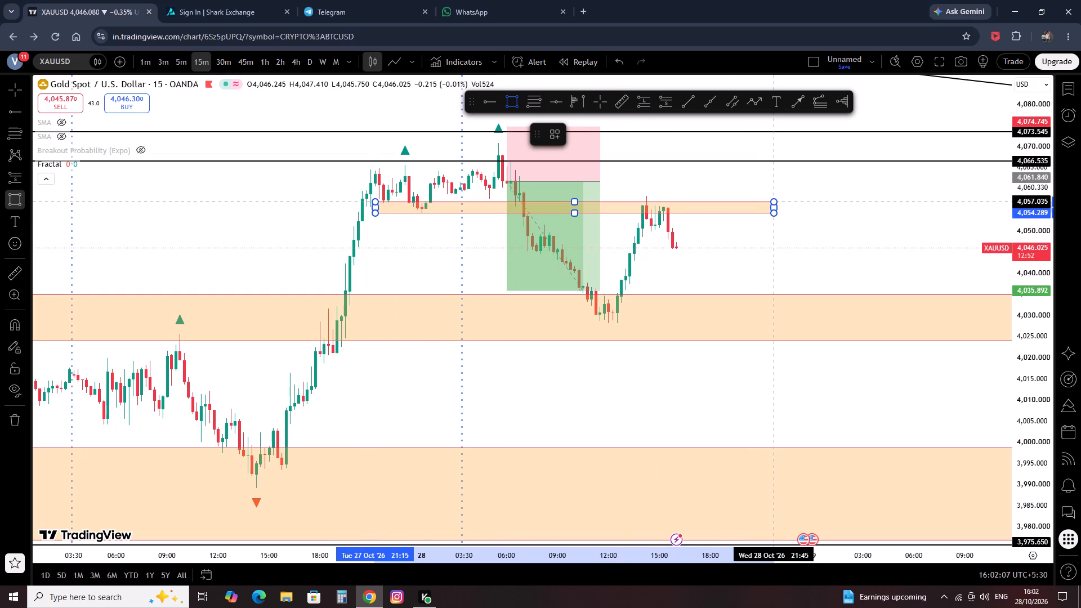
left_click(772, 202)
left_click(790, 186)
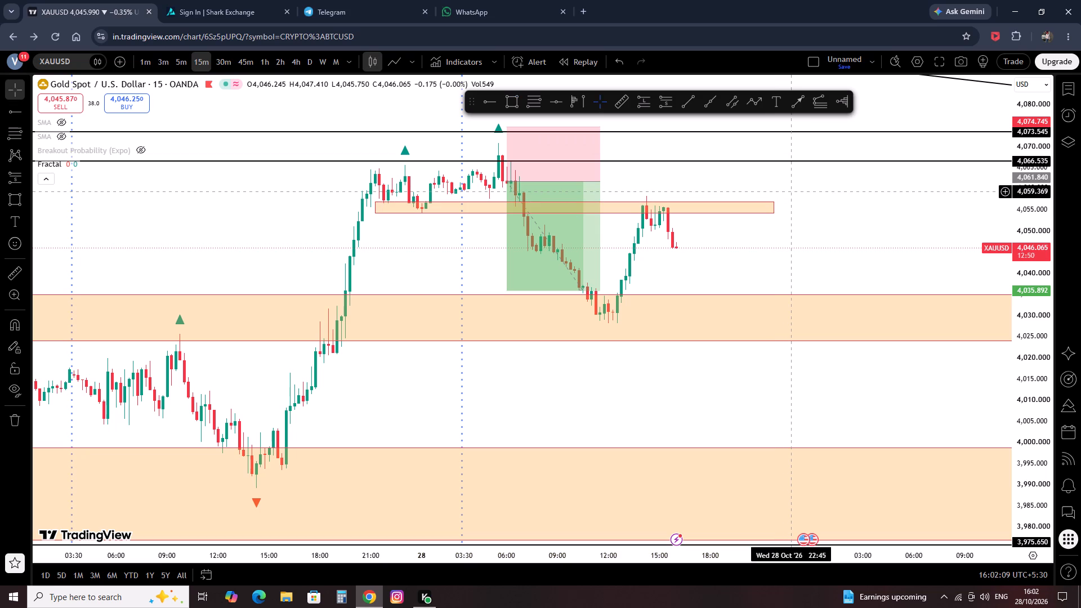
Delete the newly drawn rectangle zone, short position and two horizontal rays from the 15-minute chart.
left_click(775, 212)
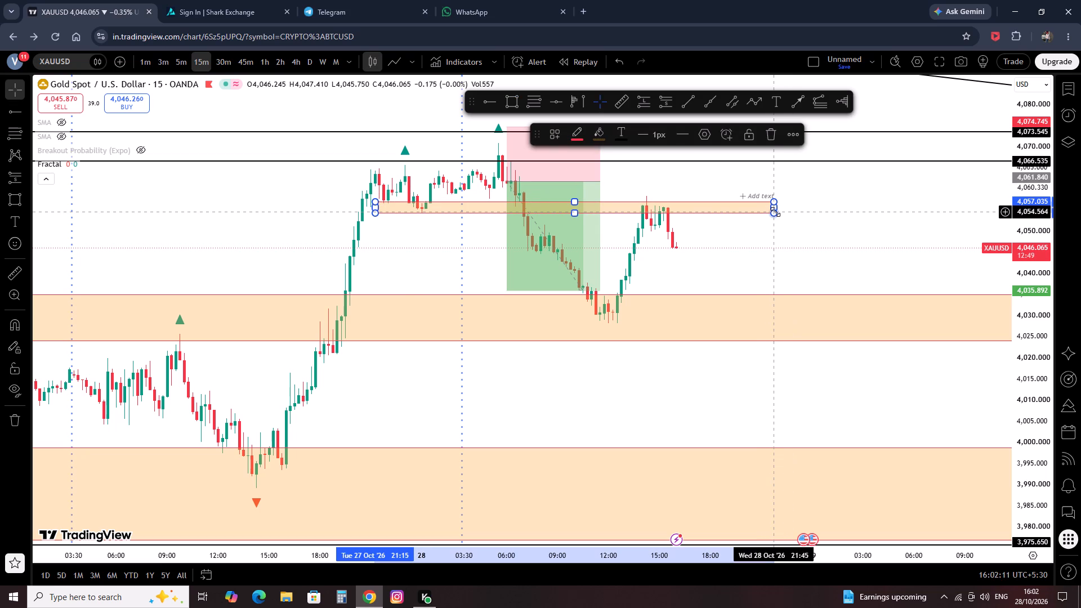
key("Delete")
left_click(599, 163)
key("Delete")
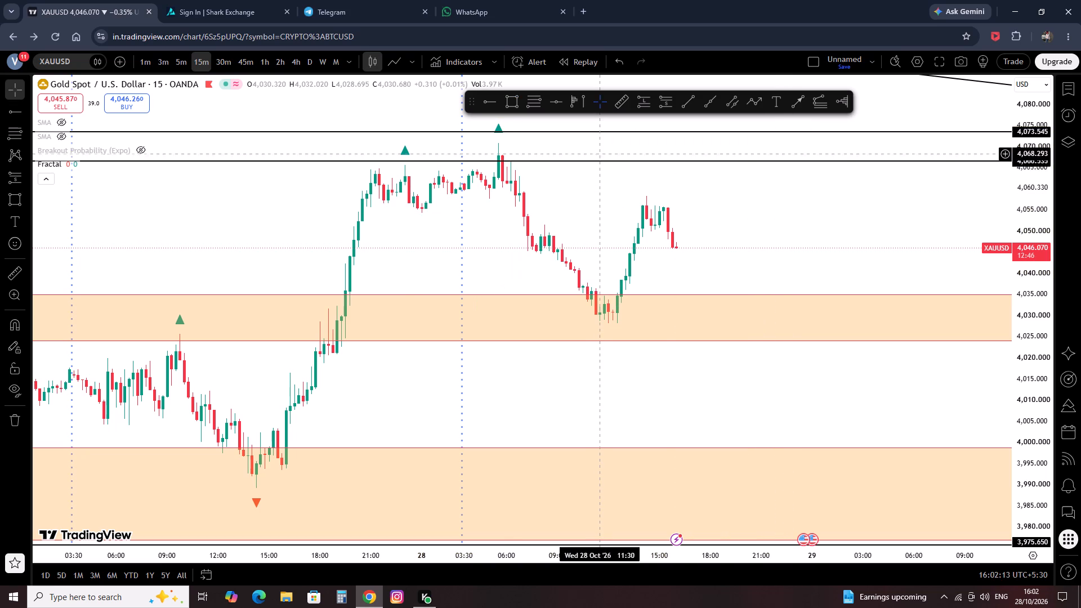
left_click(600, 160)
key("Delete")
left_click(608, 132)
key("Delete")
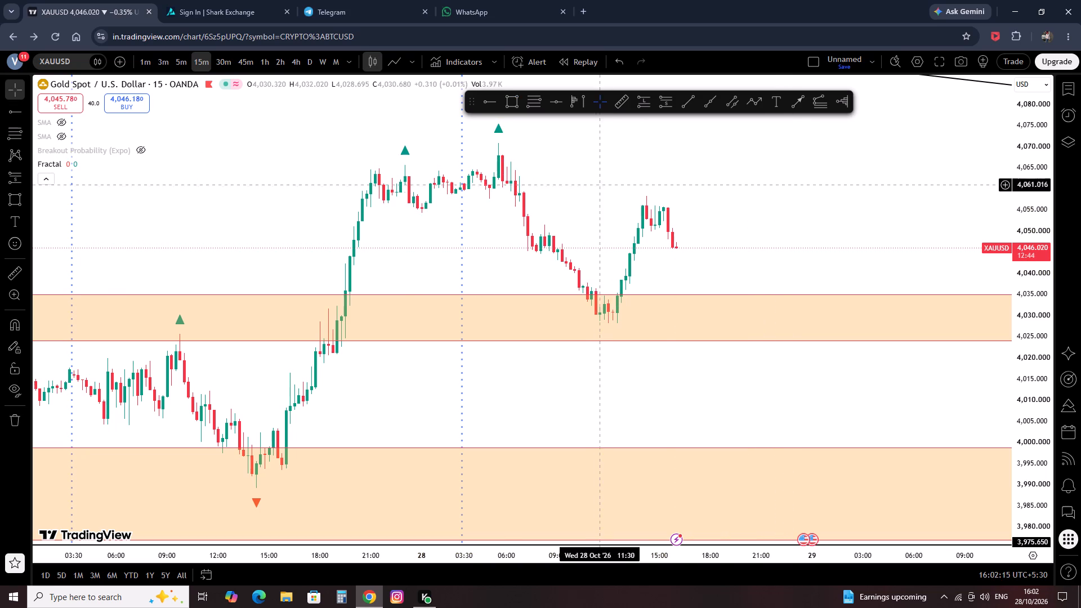
Close the browser window.
scroll(569, 239, "down", 1)
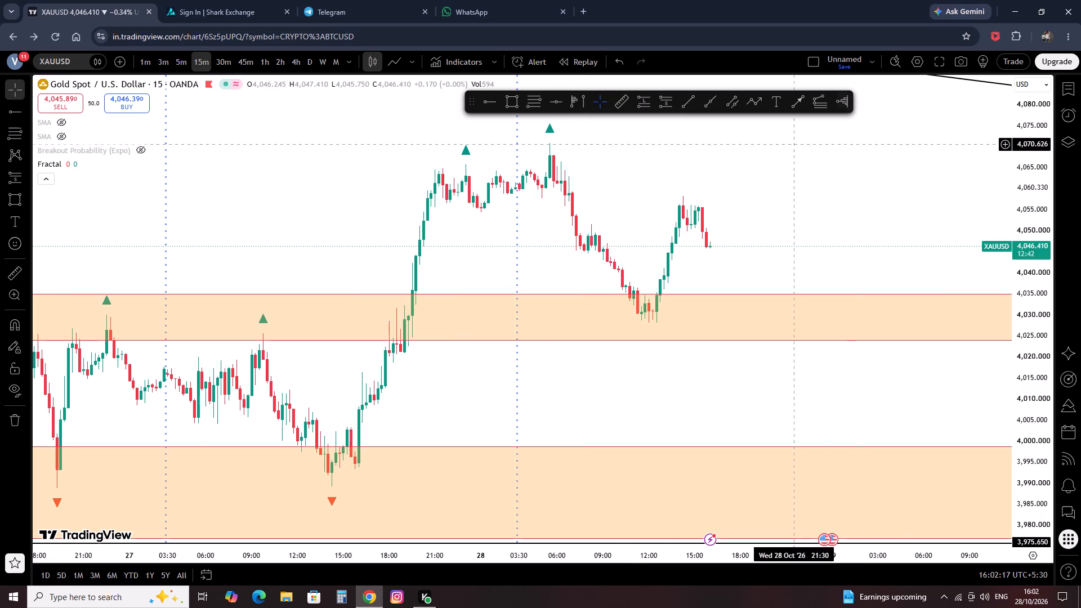
left_click(1074, 0)
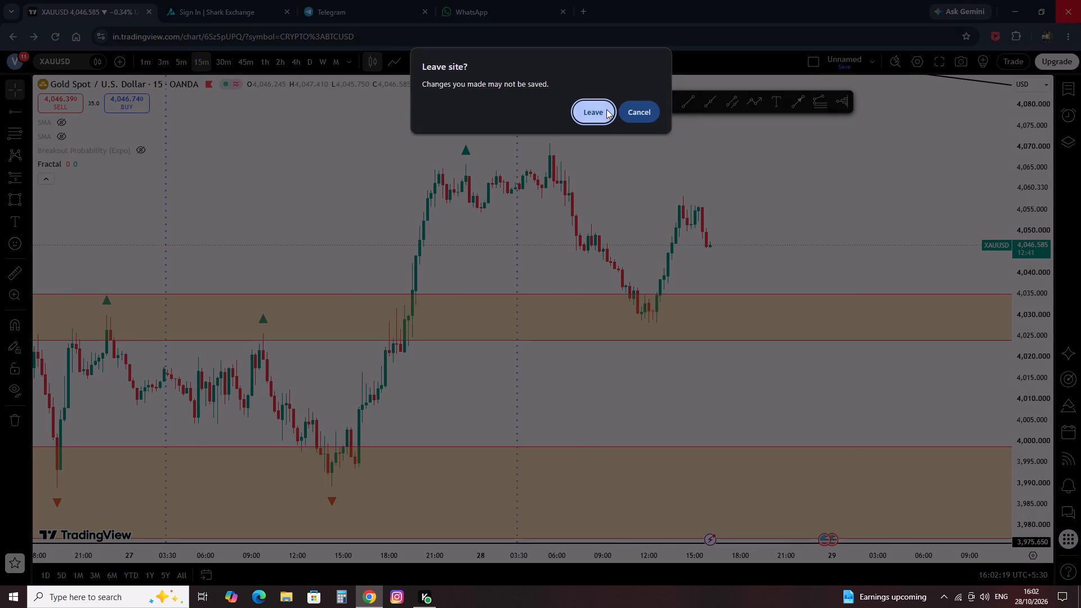